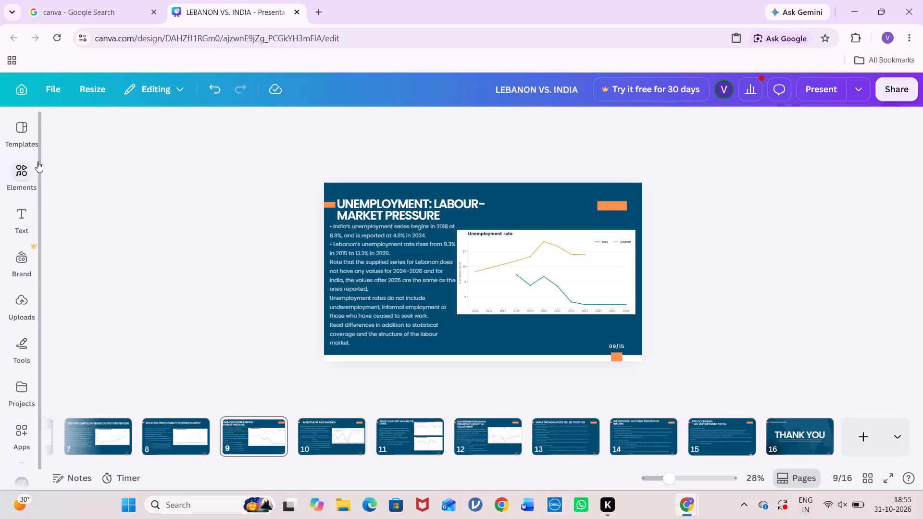
# Leave the current design and open the "BSM Accounting and Finance" presentation from the recent projects.
pyautogui.click(19, 83)
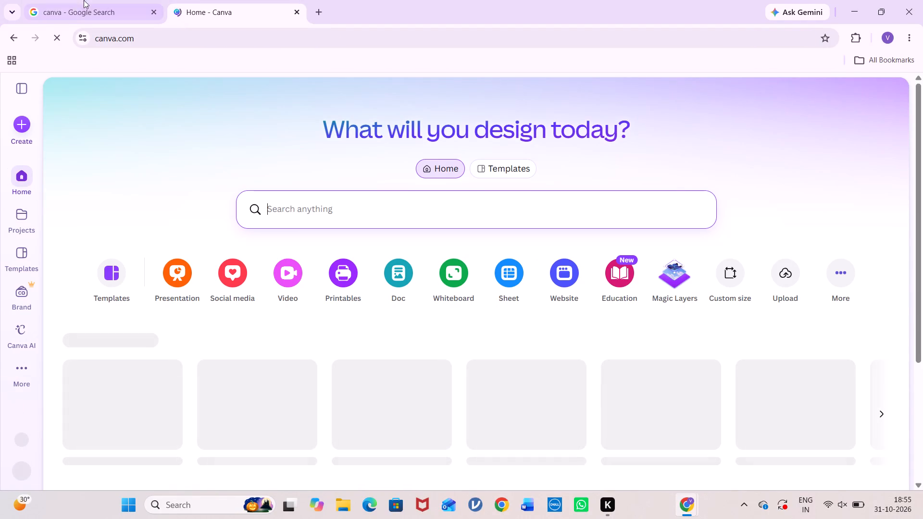
pyautogui.click(21, 214)
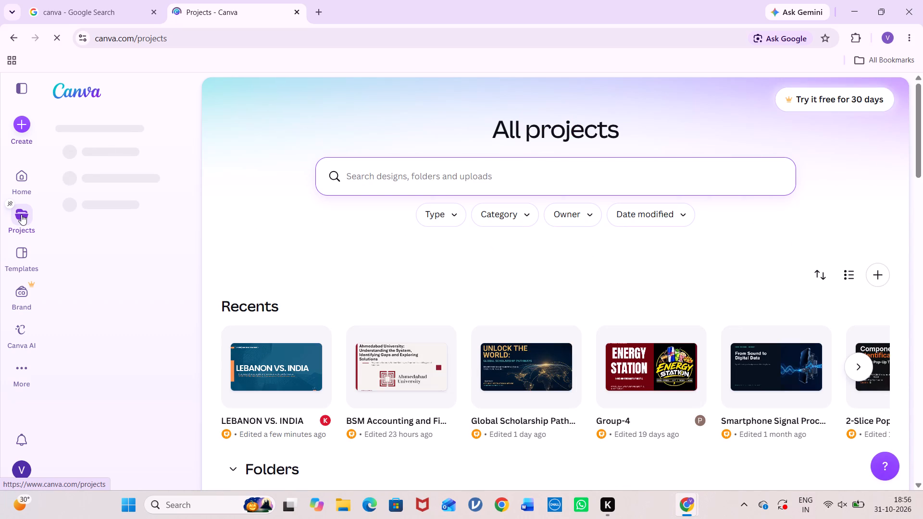
pyautogui.click(371, 369)
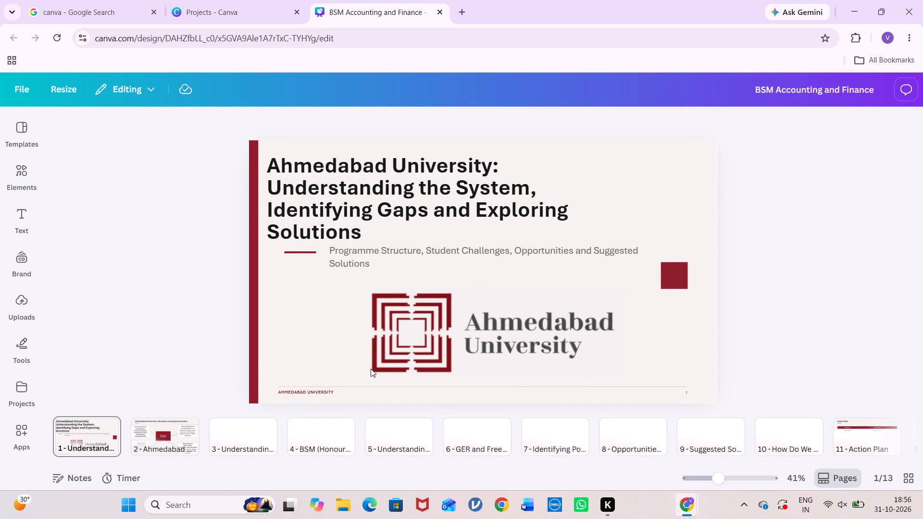
# Slightly enlarge the credits donut chart on page 4, extending it from its upper-left corner.
pyautogui.click(310, 432)
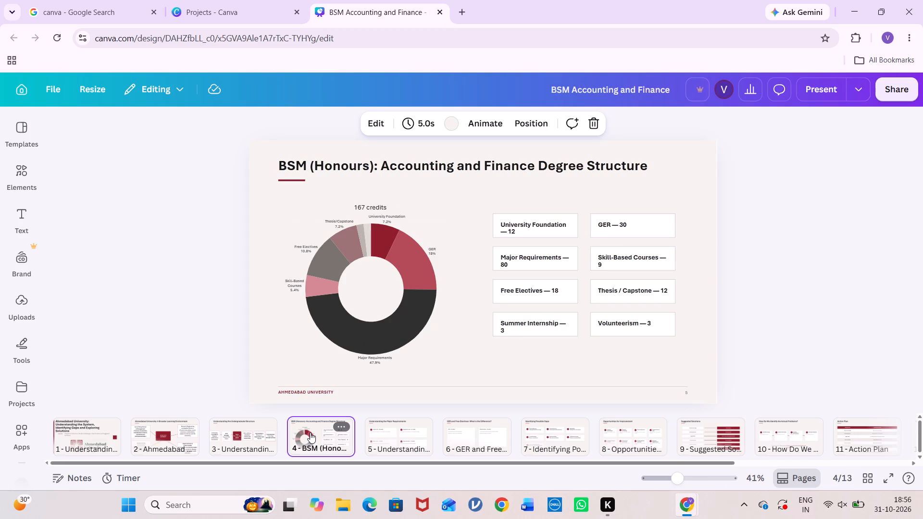
pyautogui.click(366, 323)
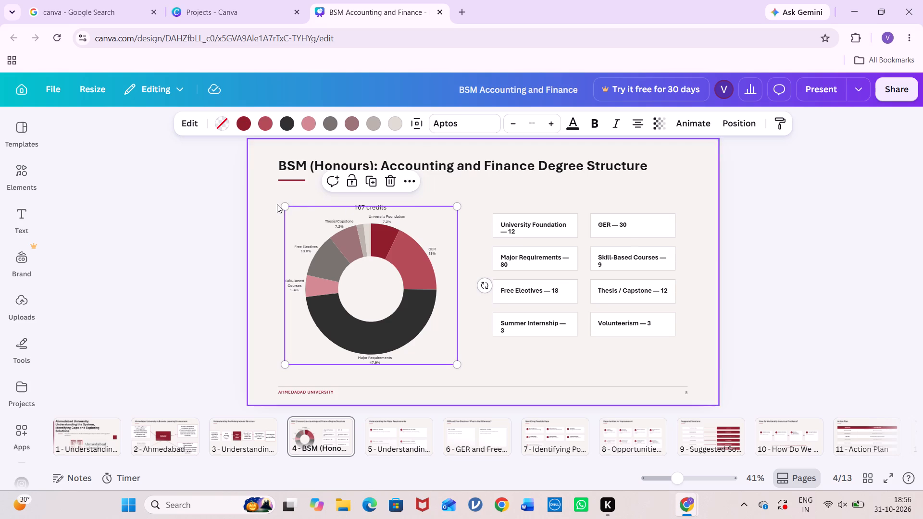
pyautogui.moveTo(287, 206); pyautogui.dragTo(274, 196)
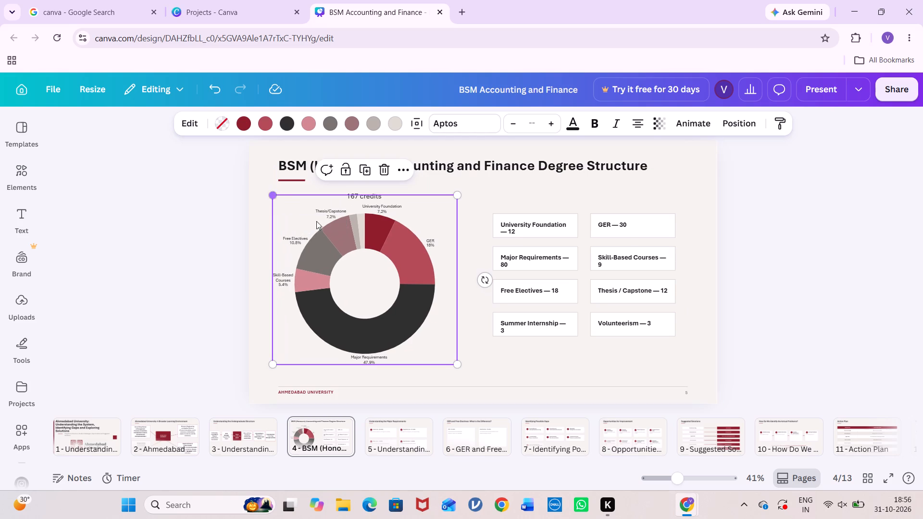
pyautogui.click(498, 347)
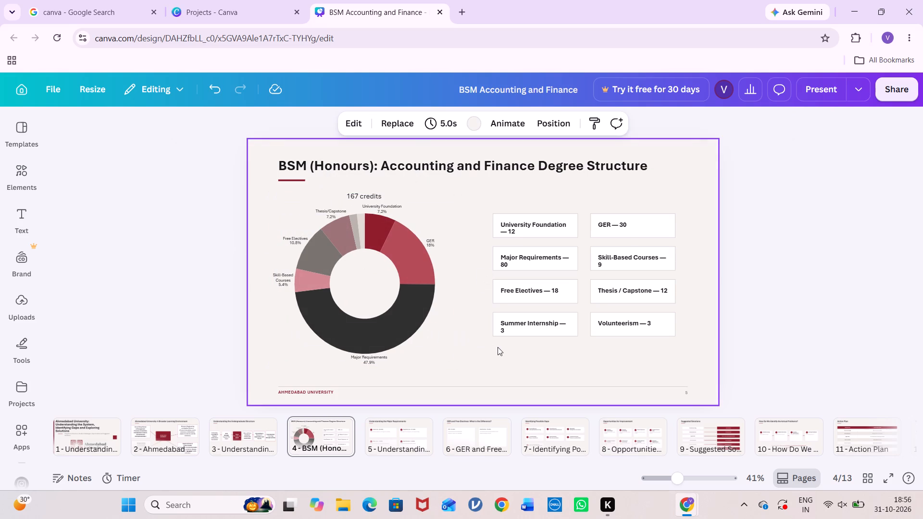
# Go to page 5 of the presentation and close the Projects and Google Search browser tabs.
pyautogui.click(405, 428)
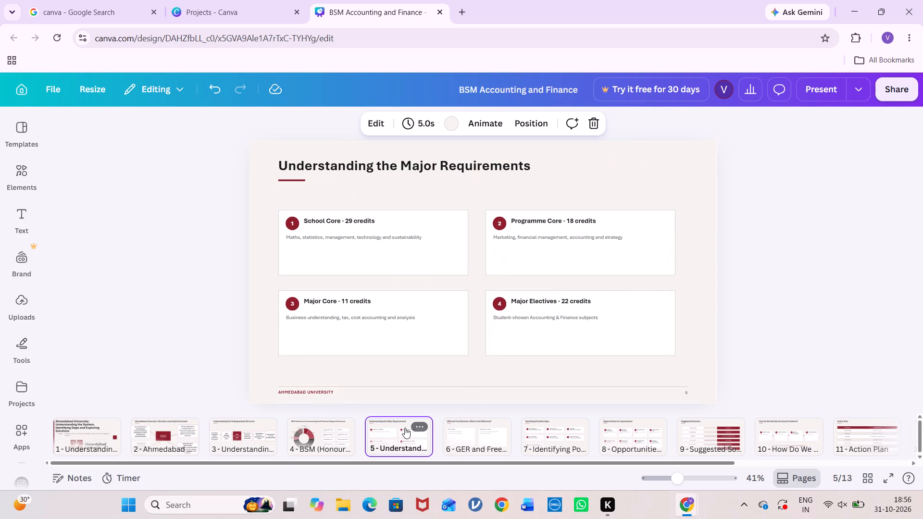
pyautogui.click(299, 14)
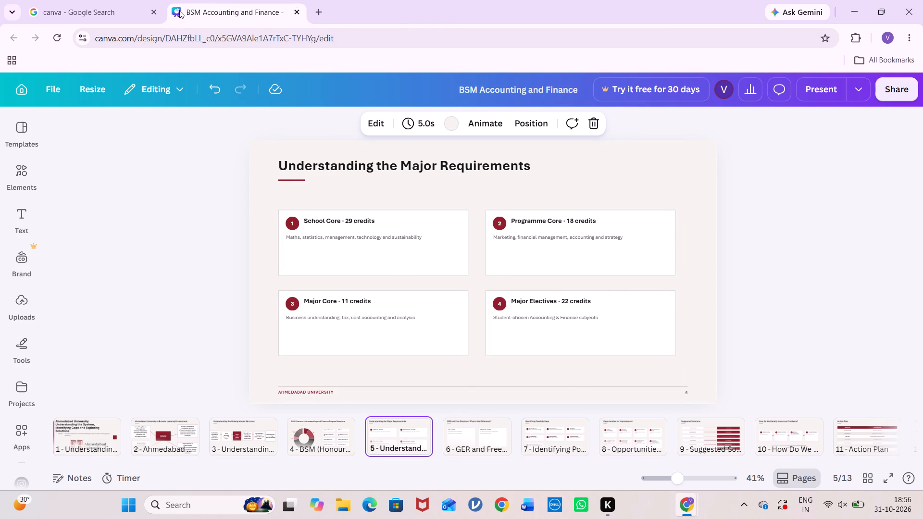
pyautogui.click(150, 12)
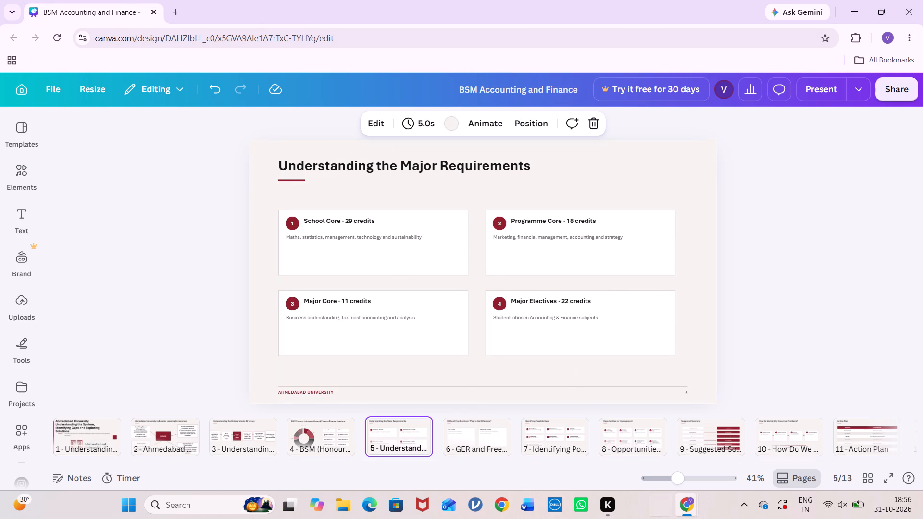
# Open the "Student Advisory Manual" document in Word and arrange it side by side with the Canva presentation.
pyautogui.doubleClick(531, 508)
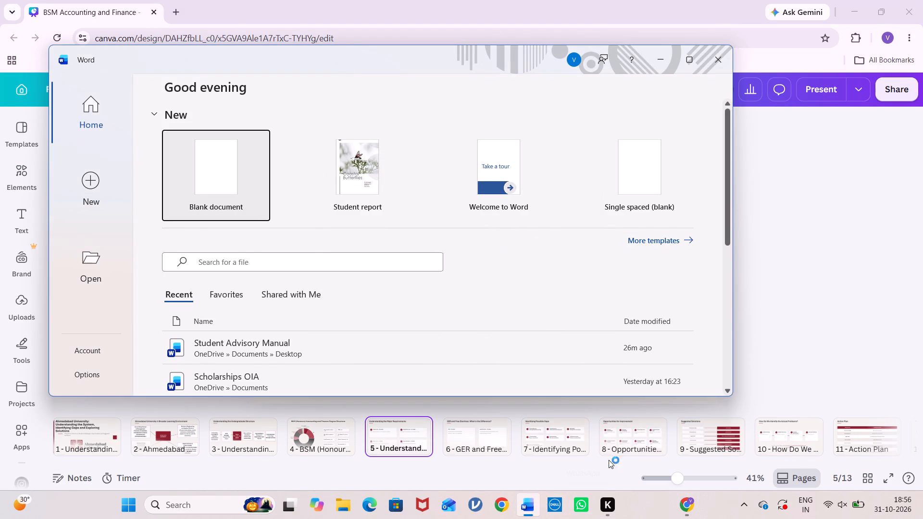
pyautogui.doubleClick(418, 351)
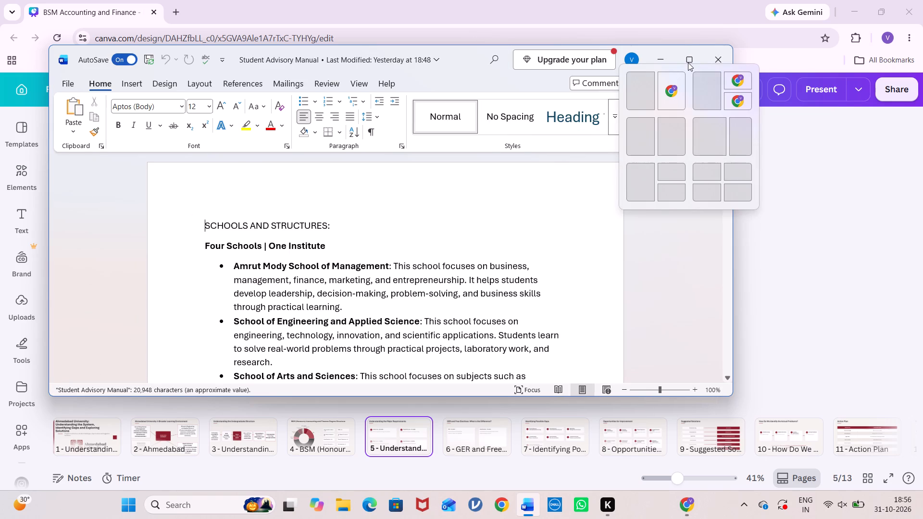
pyautogui.click(671, 125)
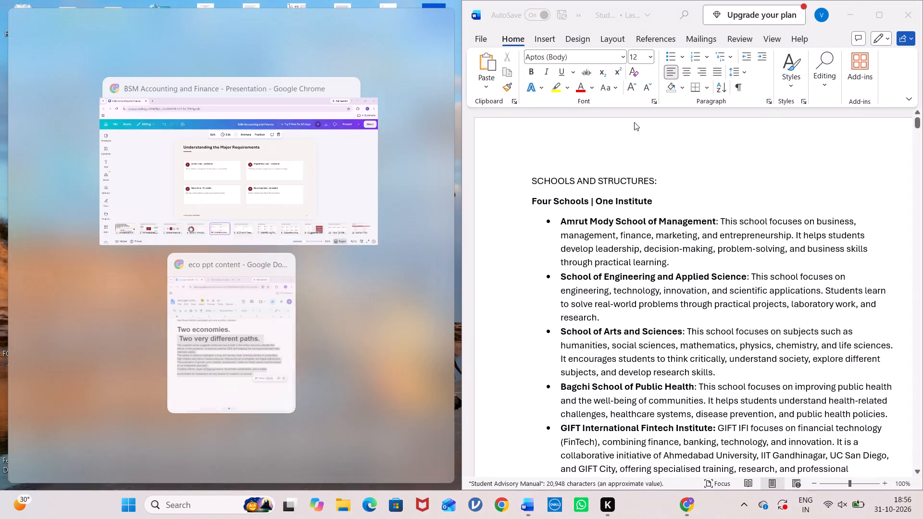
pyautogui.click(312, 206)
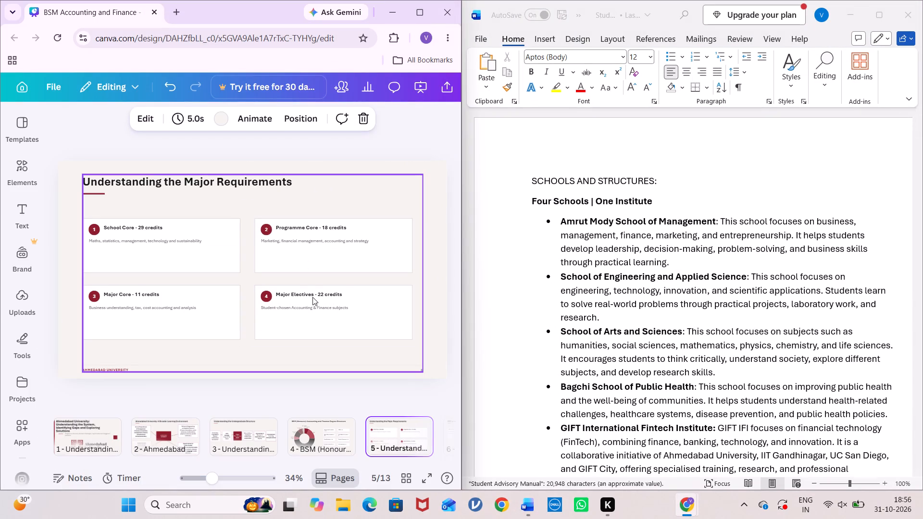
# Read the manual's schools, centres and undergraduate programme sections, comparing them with presentation pages 3 and 4.
pyautogui.scroll(-5, 678, 294)
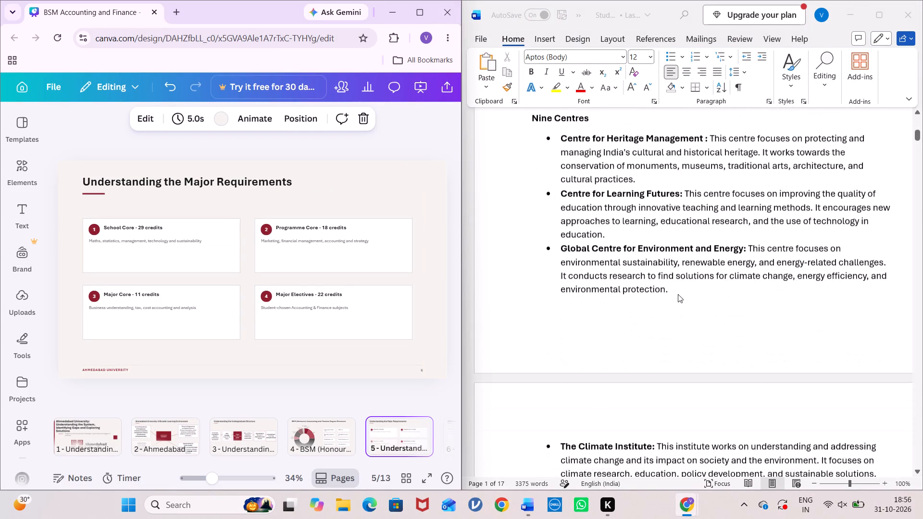
pyautogui.scroll(-7, 678, 294)
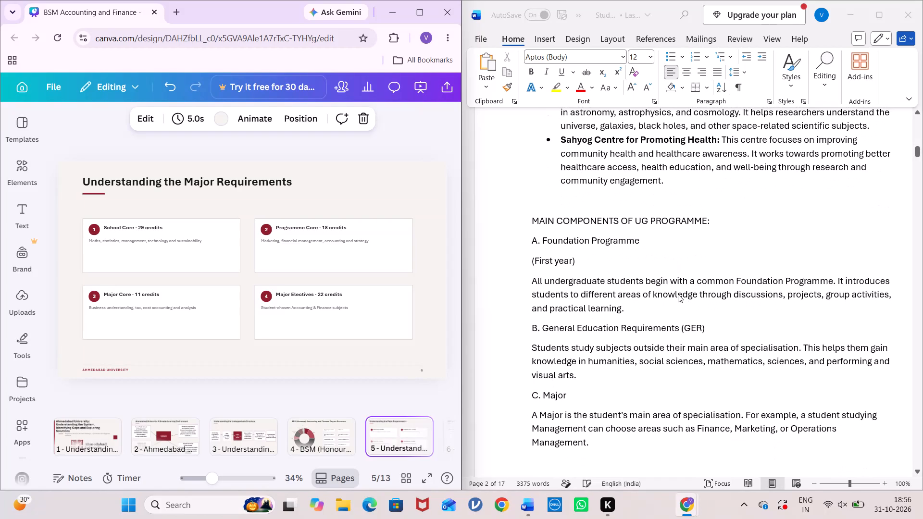
pyautogui.scroll(-2, 678, 294)
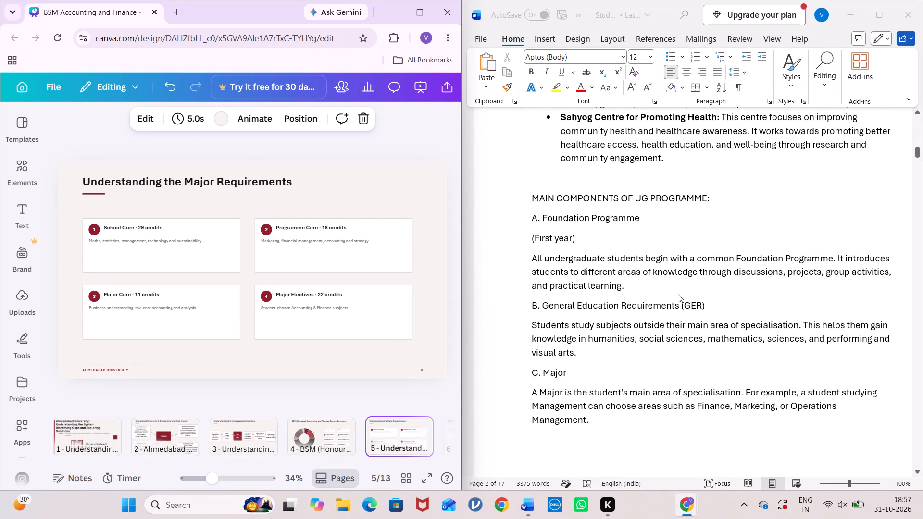
pyautogui.scroll(-4, 678, 294)
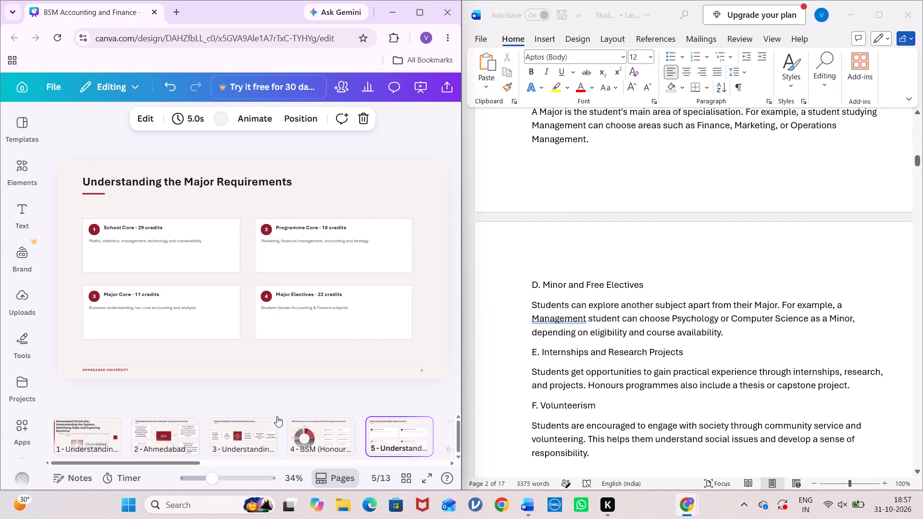
pyautogui.click(275, 442)
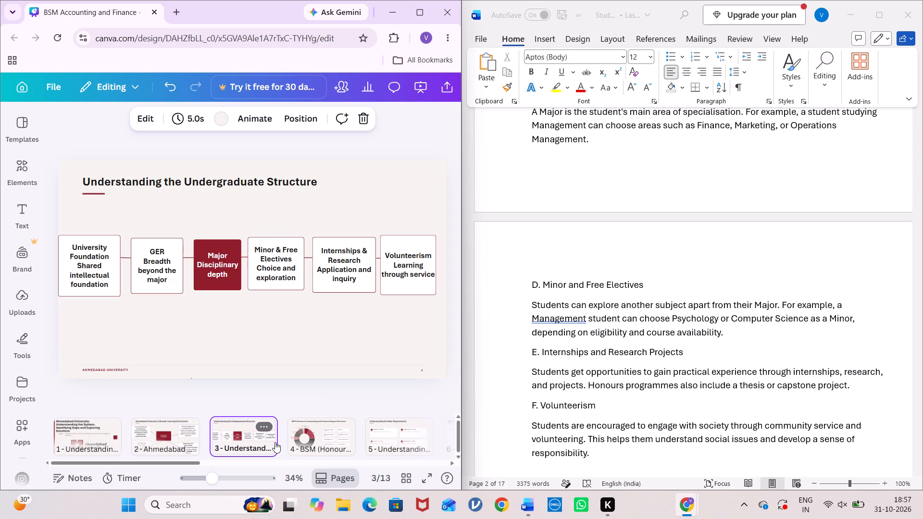
pyautogui.click(331, 435)
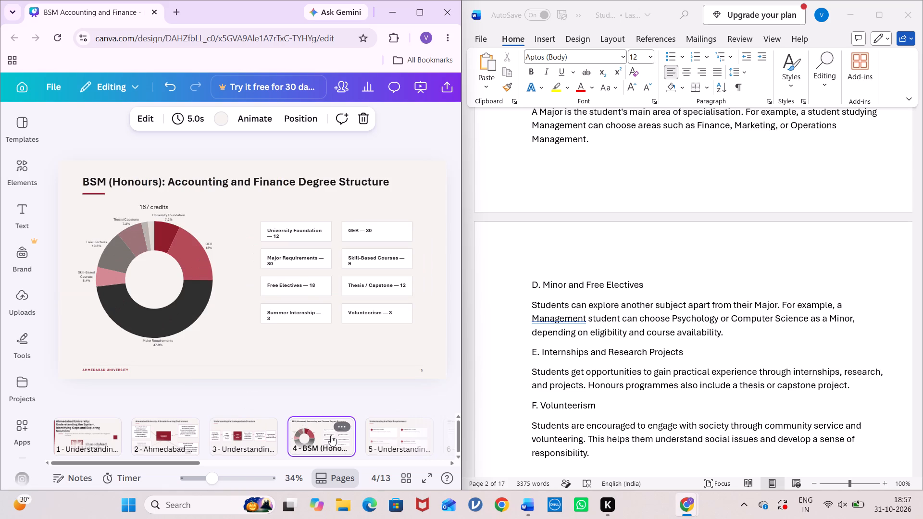
pyautogui.scroll(-3, 626, 408)
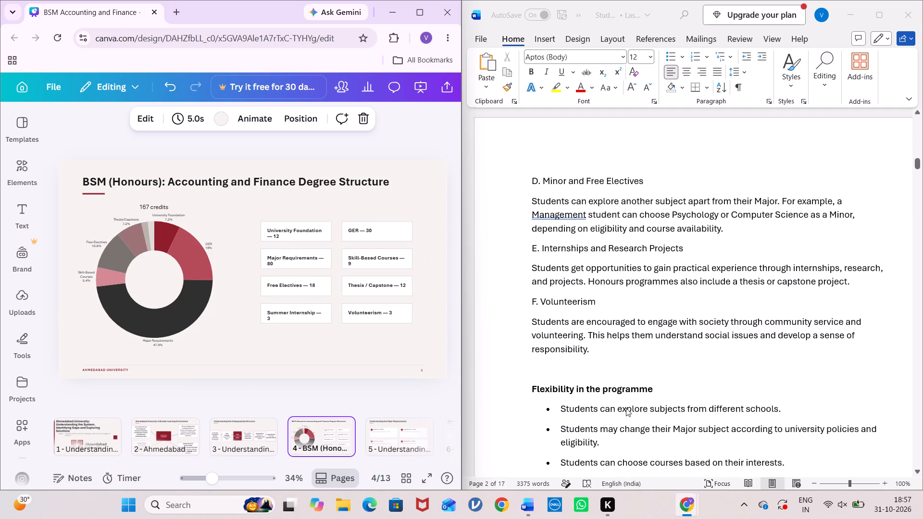
pyautogui.scroll(-7, 626, 408)
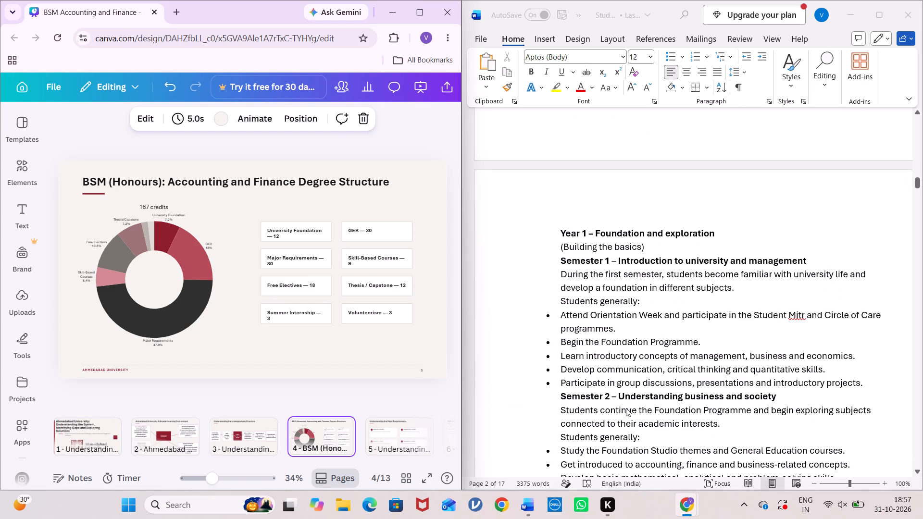
pyautogui.scroll(-1, 626, 408)
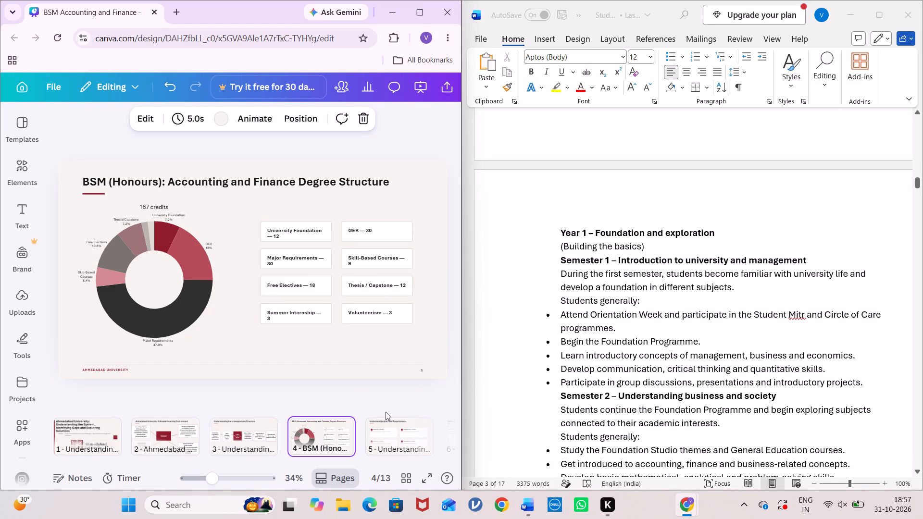
# Return to page 5 and look through the manual for the degree structure, major requirement credits and graduation requirements.
pyautogui.click(400, 433)
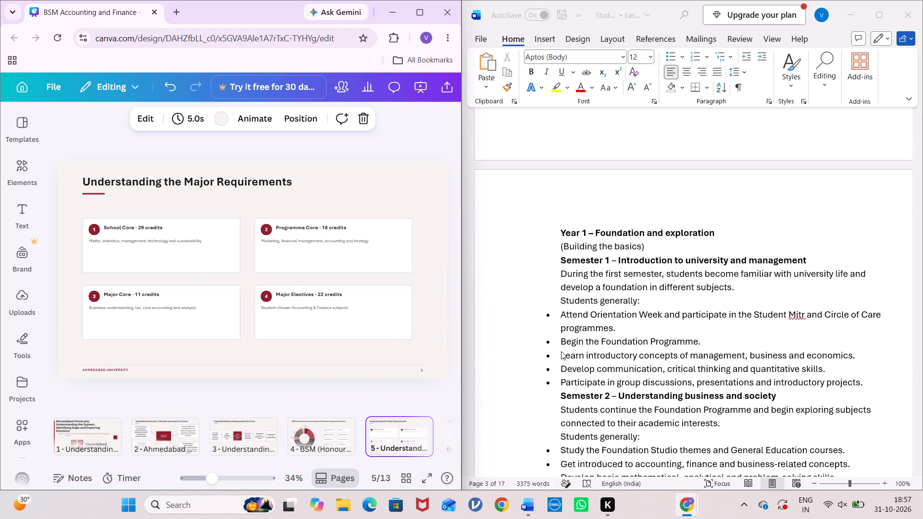
pyautogui.scroll(-11, 561, 351)
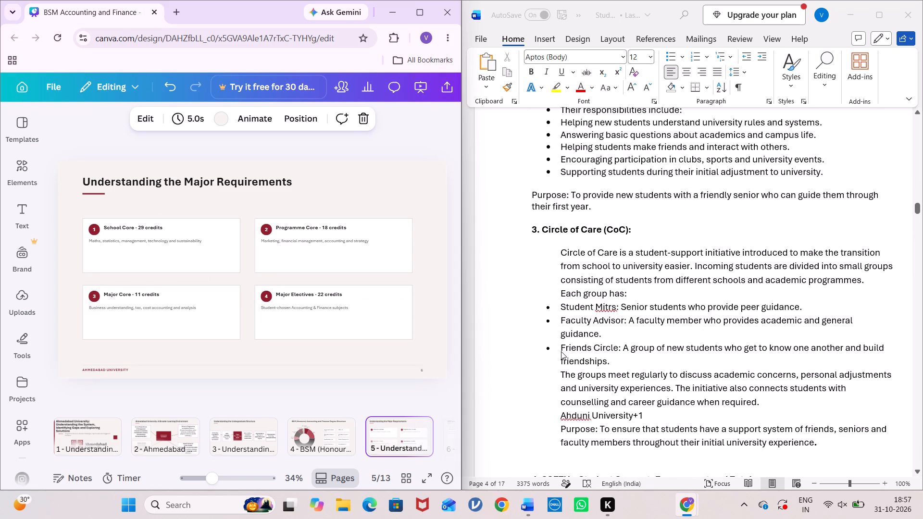
pyautogui.scroll(-11, 561, 351)
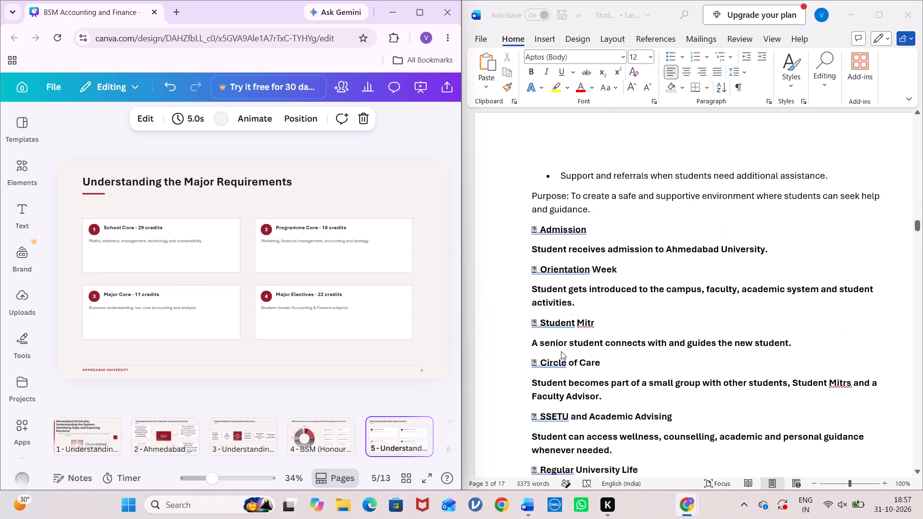
pyautogui.scroll(-8, 561, 351)
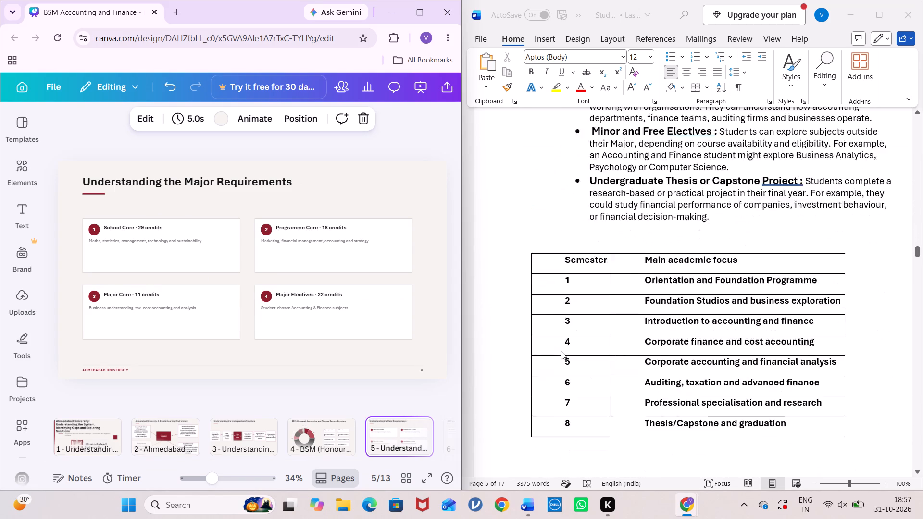
pyautogui.scroll(-8, 561, 351)
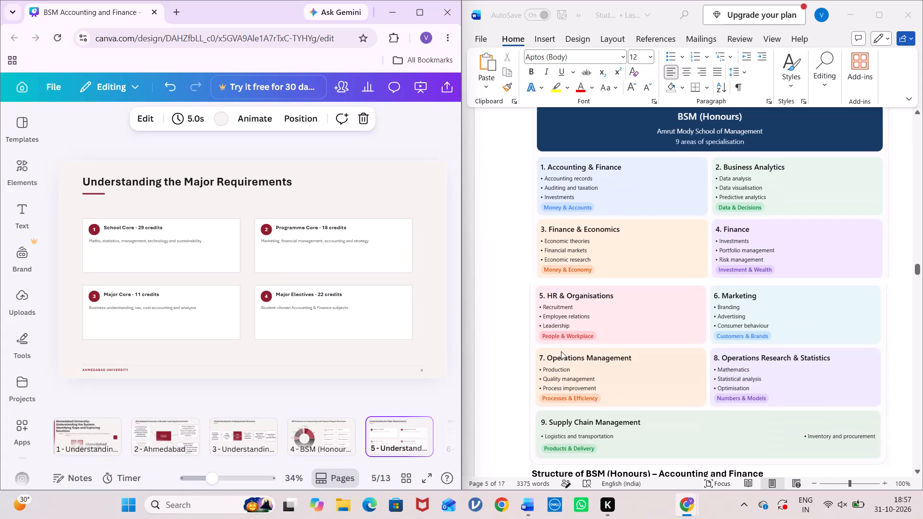
pyautogui.scroll(-3, 561, 351)
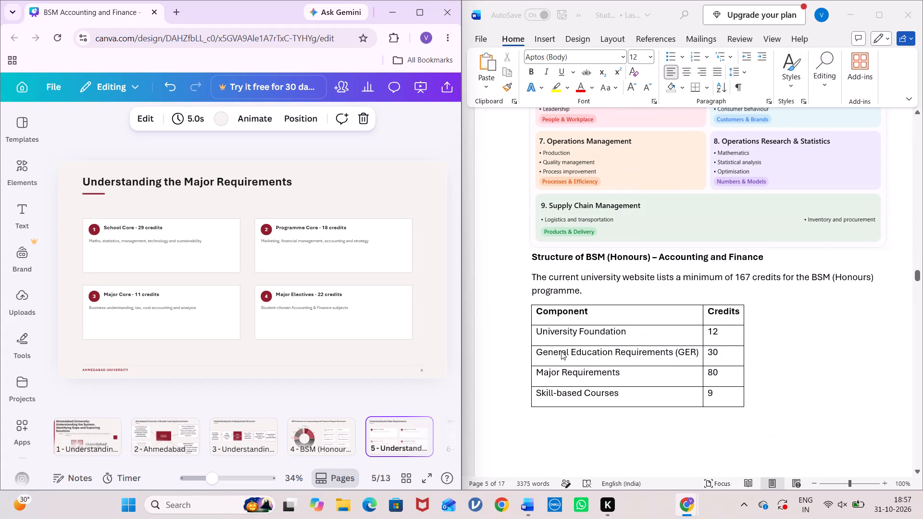
pyautogui.scroll(-4, 561, 351)
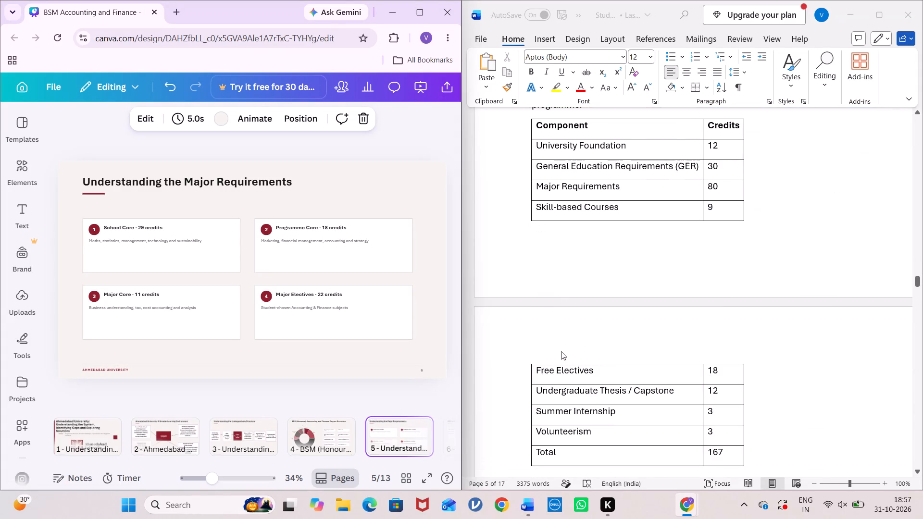
pyautogui.scroll(-5, 561, 351)
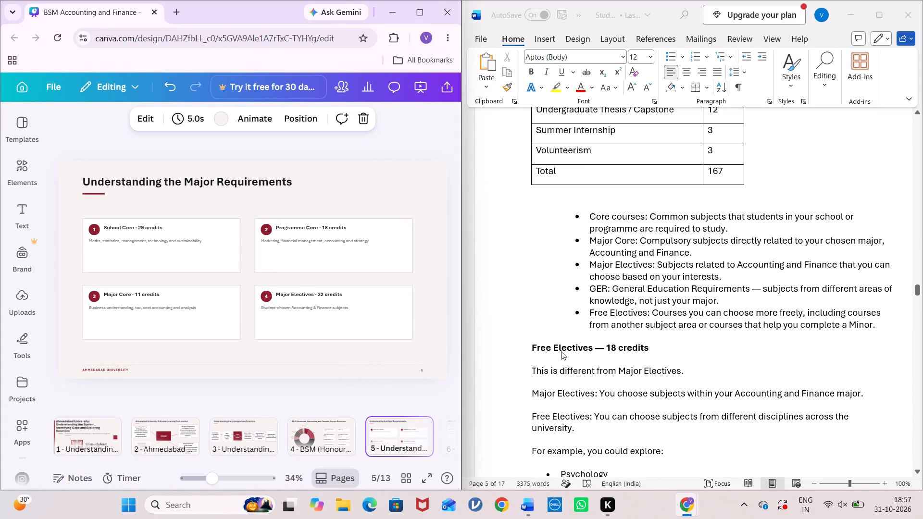
pyautogui.scroll(-2, 561, 351)
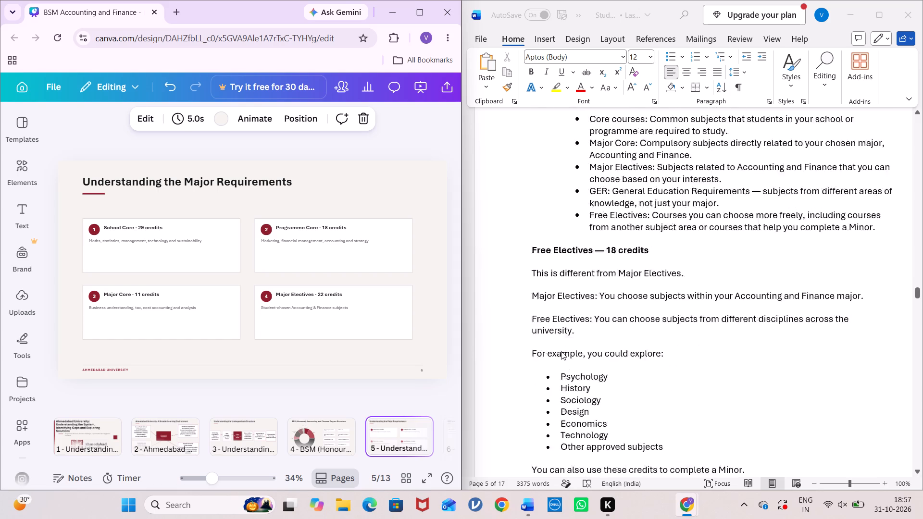
pyautogui.scroll(-11, 561, 351)
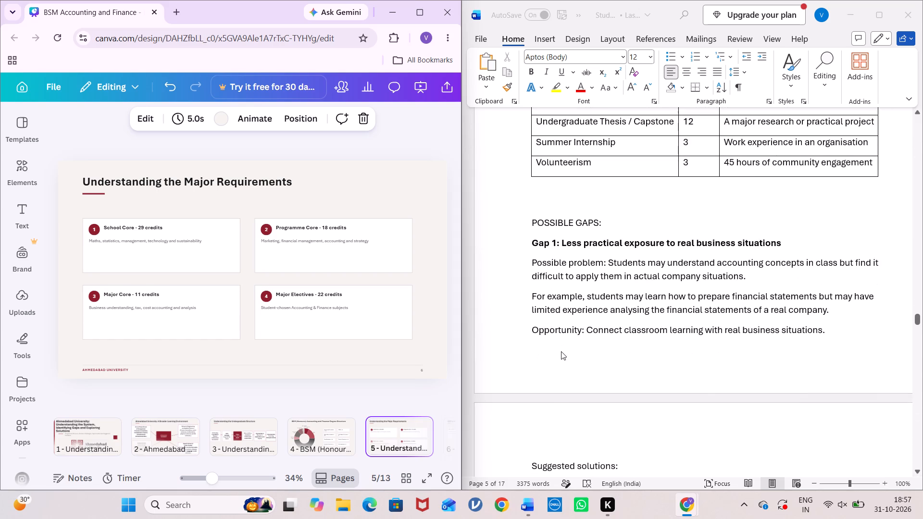
pyautogui.scroll(2, 561, 351)
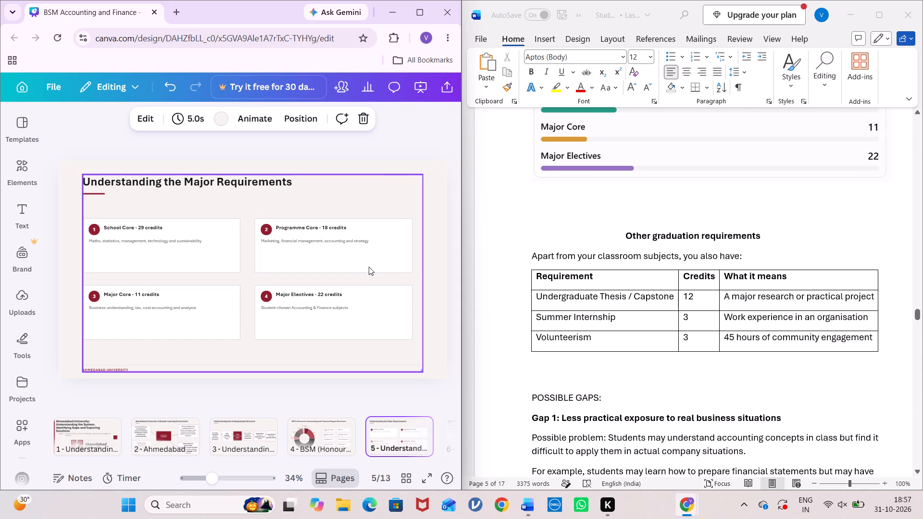
# Look through the manual for the graphic of the nine BSM (Honours) specialisation areas.
pyautogui.click(222, 243)
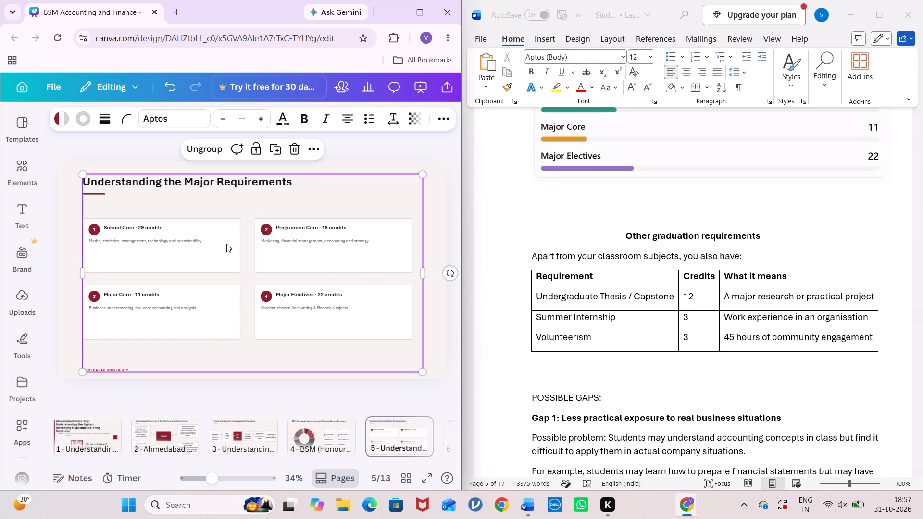
pyautogui.scroll(19, 486, 303)
pyautogui.hscroll(1, 486, 303)
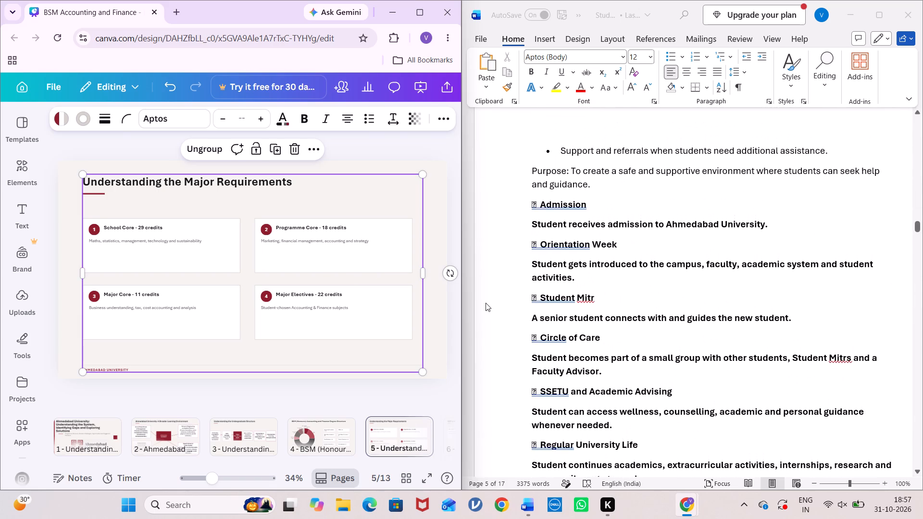
pyautogui.hscroll(1, 486, 303)
pyautogui.scroll(-6, 486, 303)
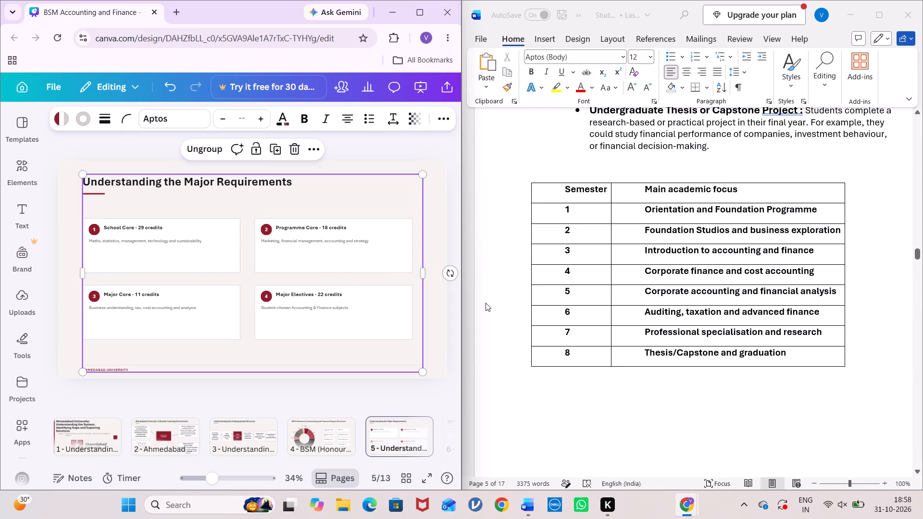
pyautogui.scroll(-5, 486, 303)
pyautogui.scroll(1, 486, 303)
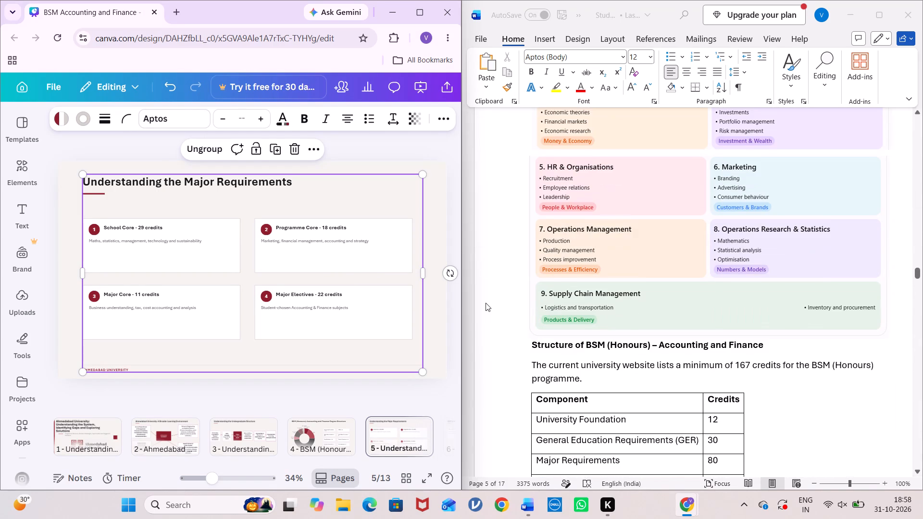
pyautogui.scroll(2, 486, 303)
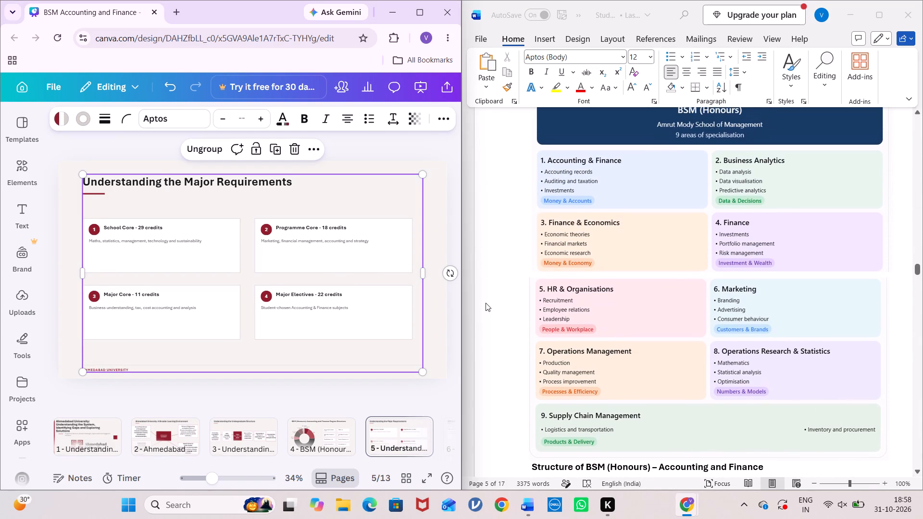
pyautogui.scroll(1, 486, 303)
# Copy the manual's BSM (Honours) picture covering specialisations 1 to 4 and paste it onto presentation page 5.
pyautogui.click(564, 161)
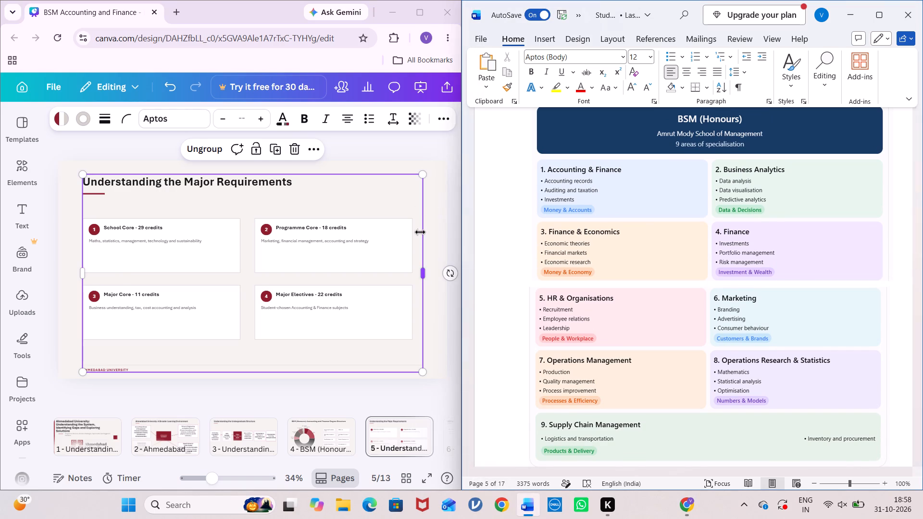
pyautogui.click(219, 242)
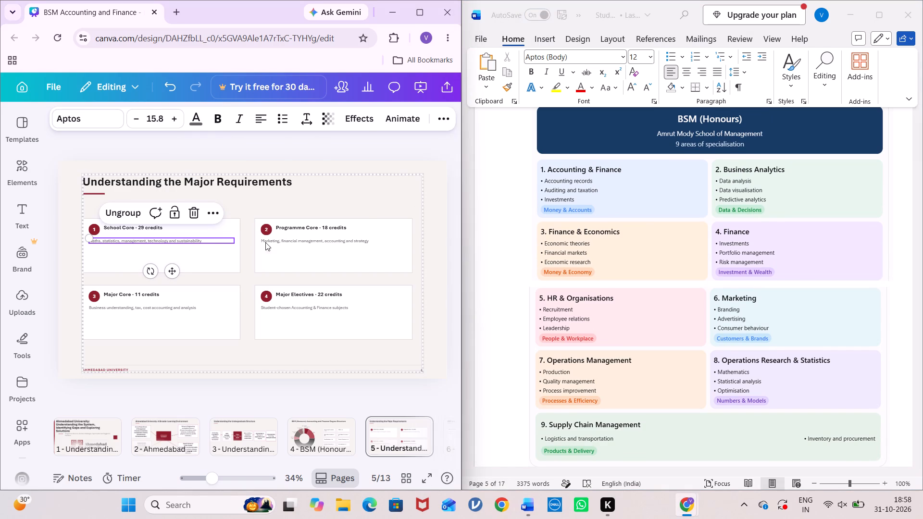
pyautogui.click(591, 274)
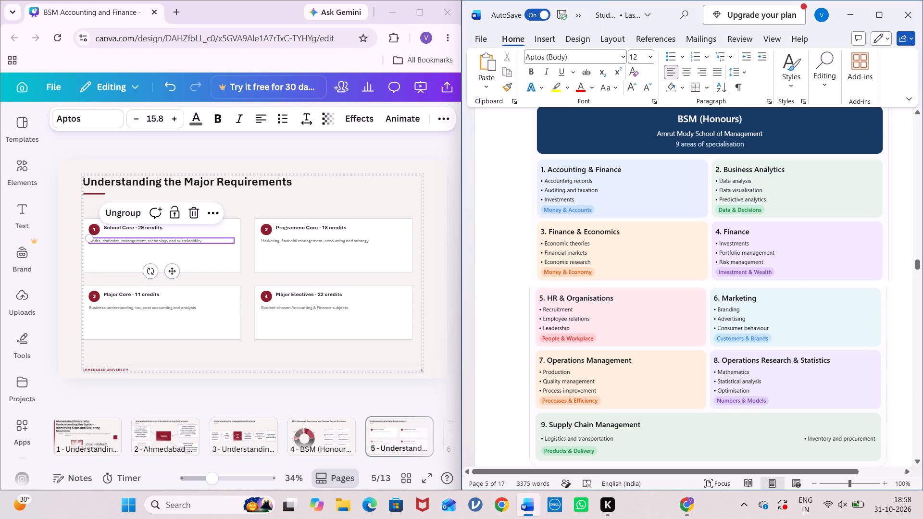
pyautogui.click(599, 242)
pyautogui.rightClick(599, 242)
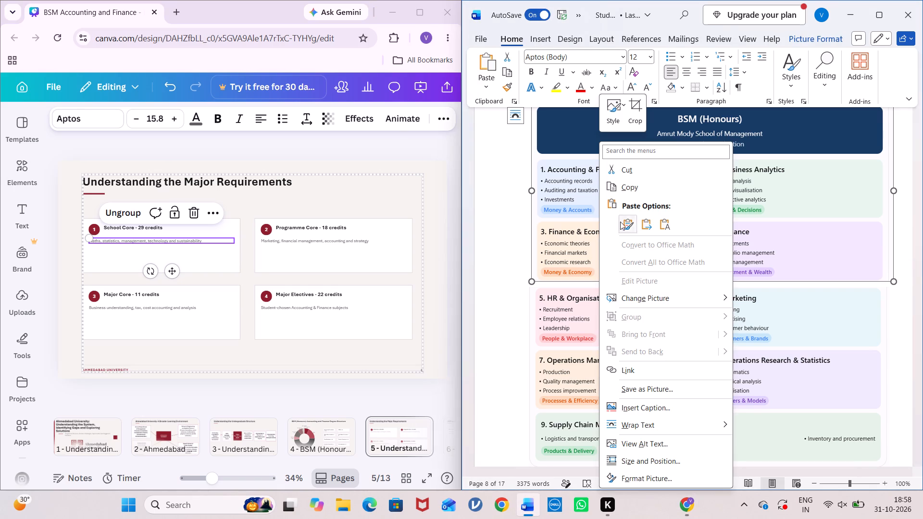
pyautogui.click(627, 188)
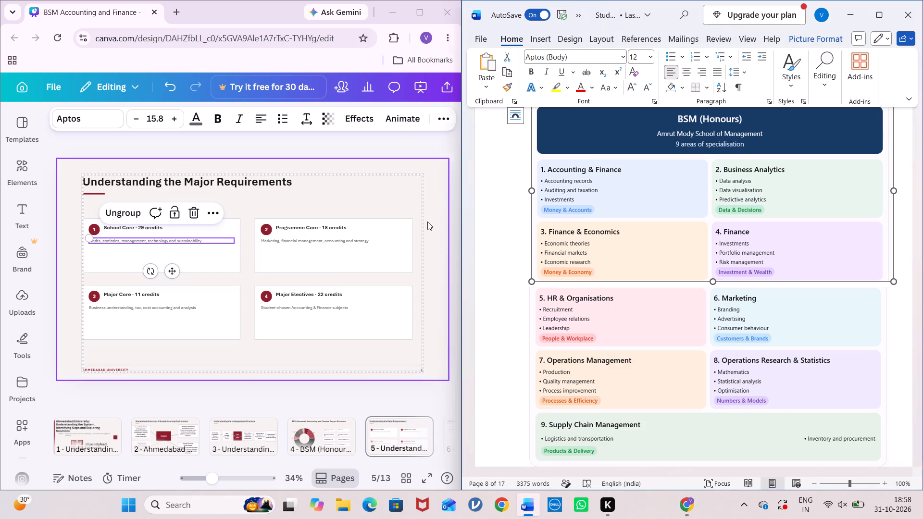
pyautogui.click(427, 222)
pyautogui.click(369, 219)
pyautogui.rightClick(369, 219)
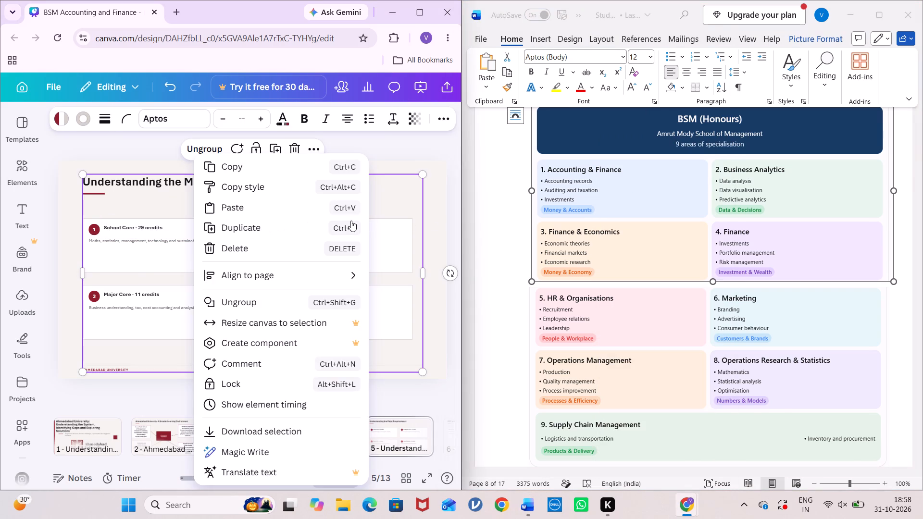
pyautogui.click(284, 205)
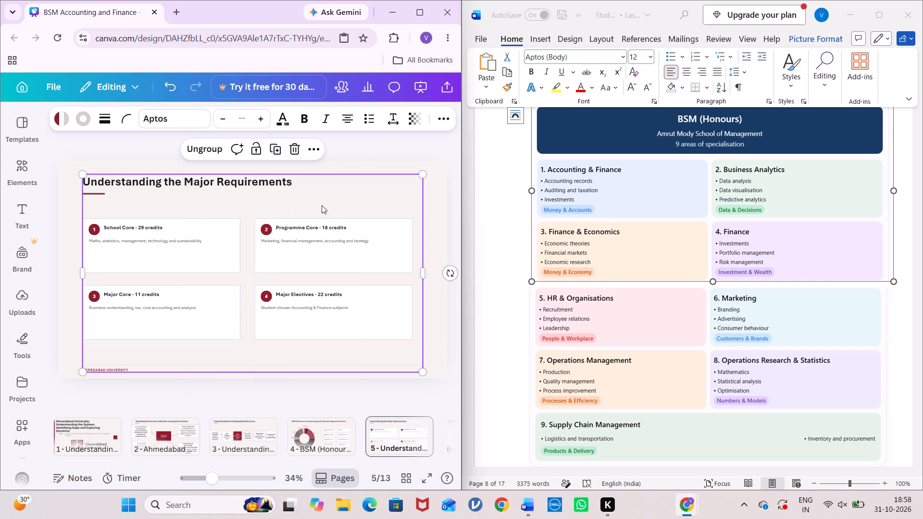
# Copy the manual's second picture, covering specialisations 5 to 9, and paste it onto presentation page 5.
pyautogui.click(585, 314)
pyautogui.click(585, 314)
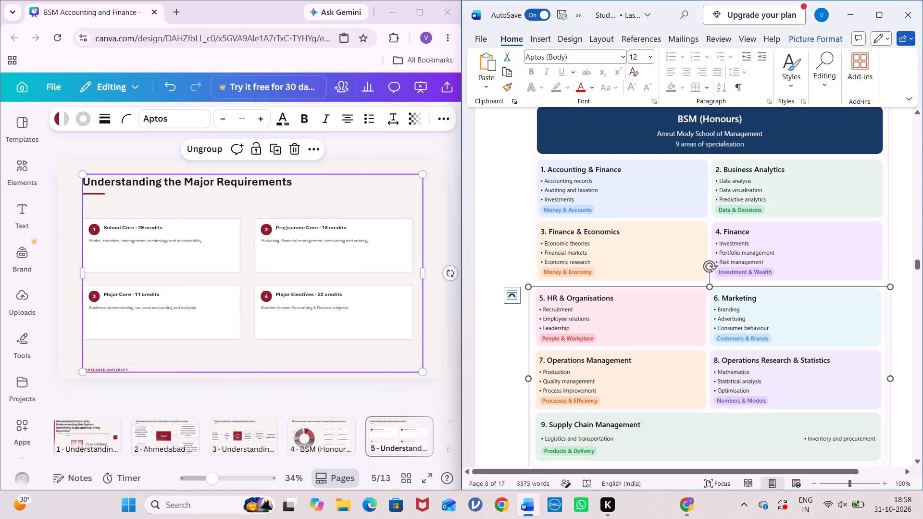
pyautogui.rightClick(585, 314)
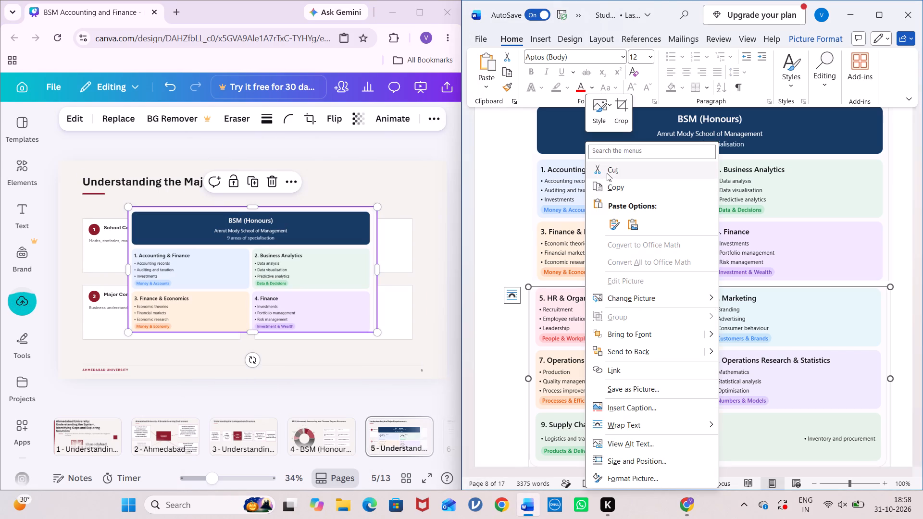
pyautogui.click(613, 188)
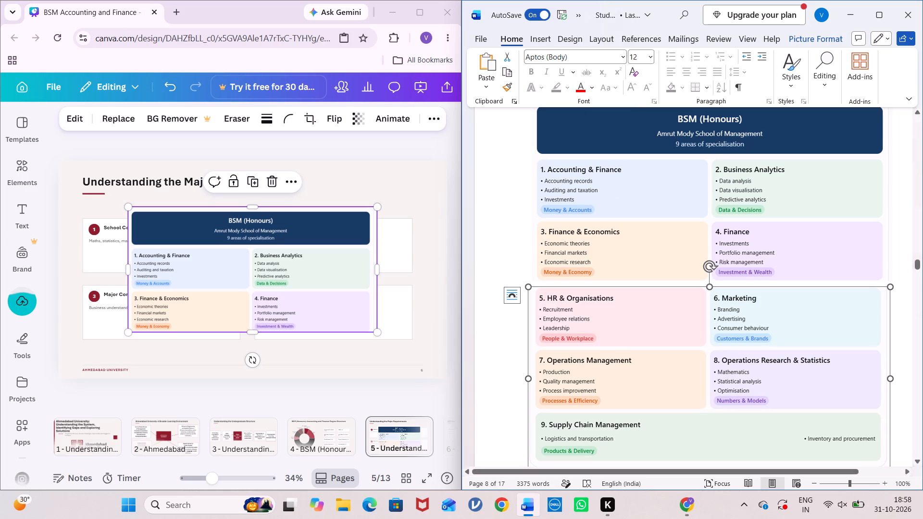
pyautogui.click(410, 336)
pyautogui.rightClick(410, 336)
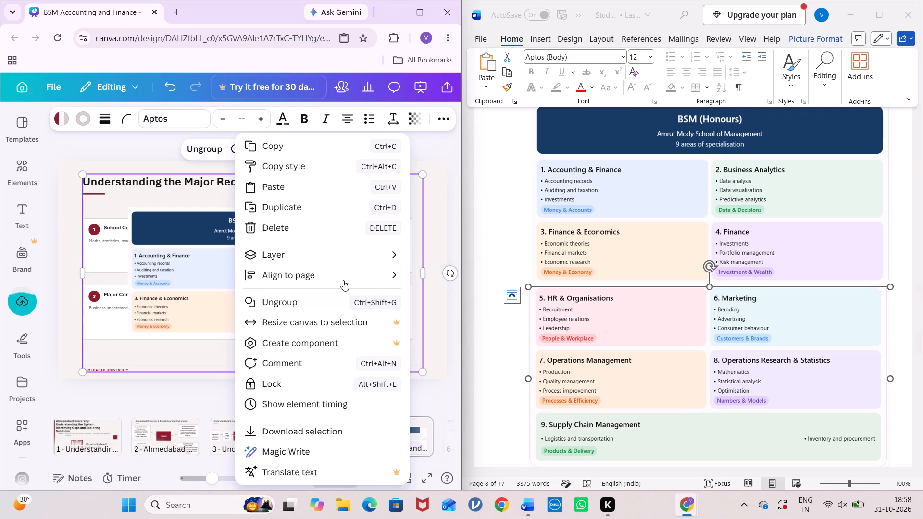
pyautogui.click(315, 191)
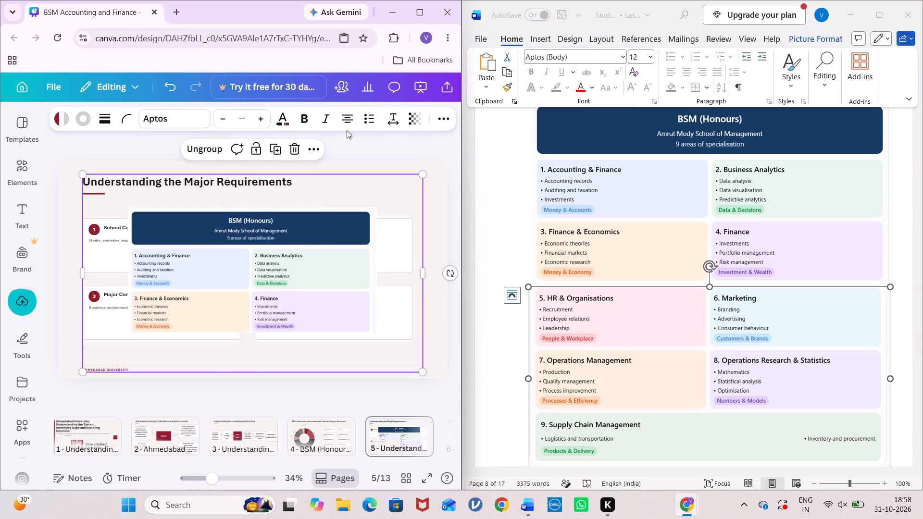
# Maximize the presentation window, shrink both pasted specialisation pictures and place them side by side on page 5.
pyautogui.click(418, 12)
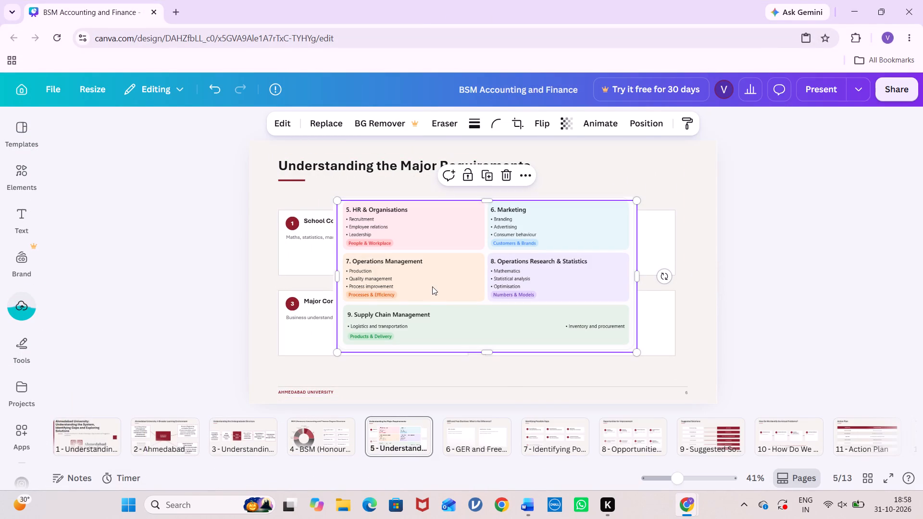
pyautogui.moveTo(430, 282); pyautogui.dragTo(496, 310)
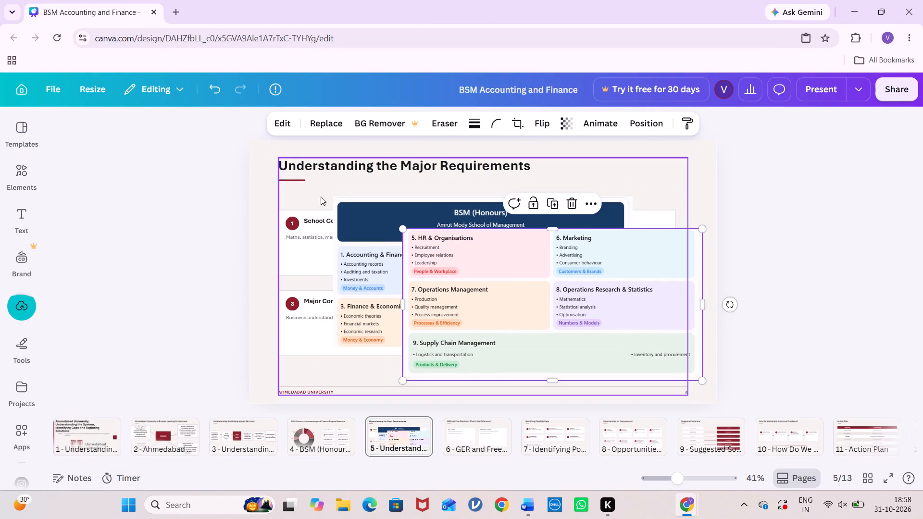
pyautogui.moveTo(378, 216); pyautogui.dragTo(342, 200)
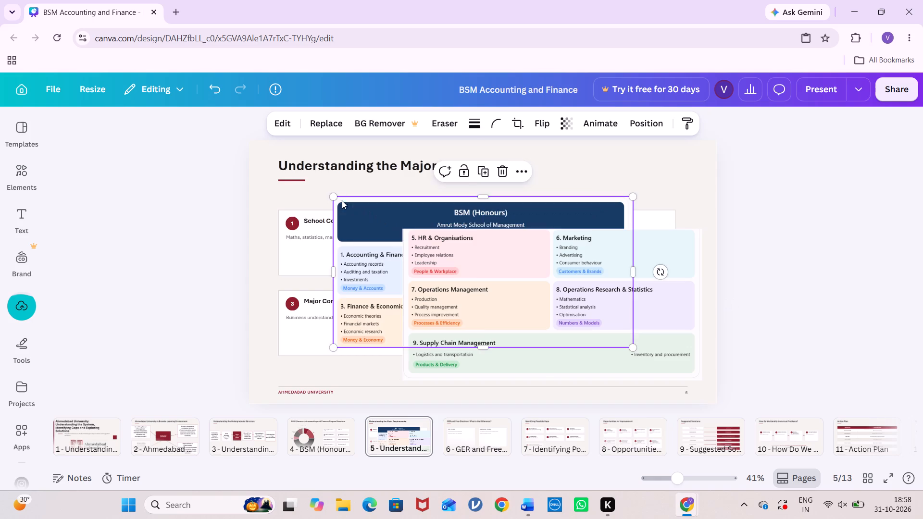
pyautogui.moveTo(342, 200); pyautogui.dragTo(300, 199)
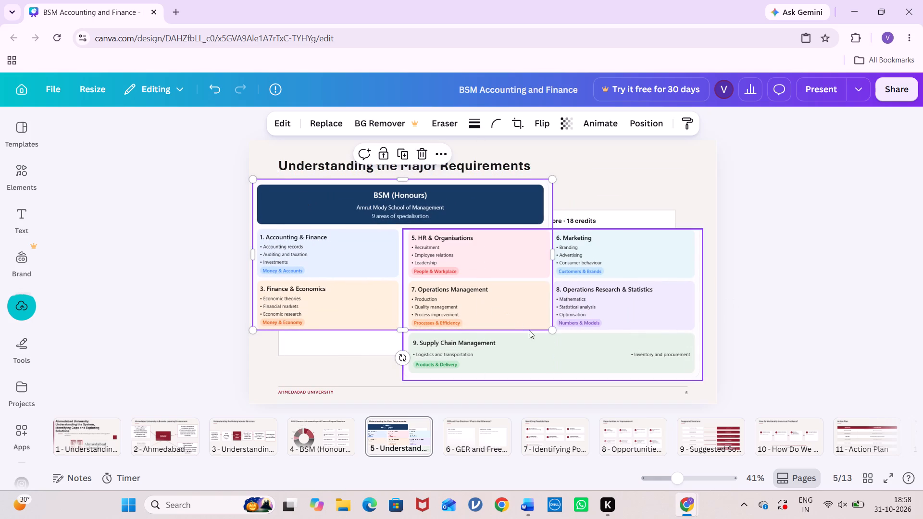
pyautogui.moveTo(553, 334); pyautogui.dragTo(460, 283)
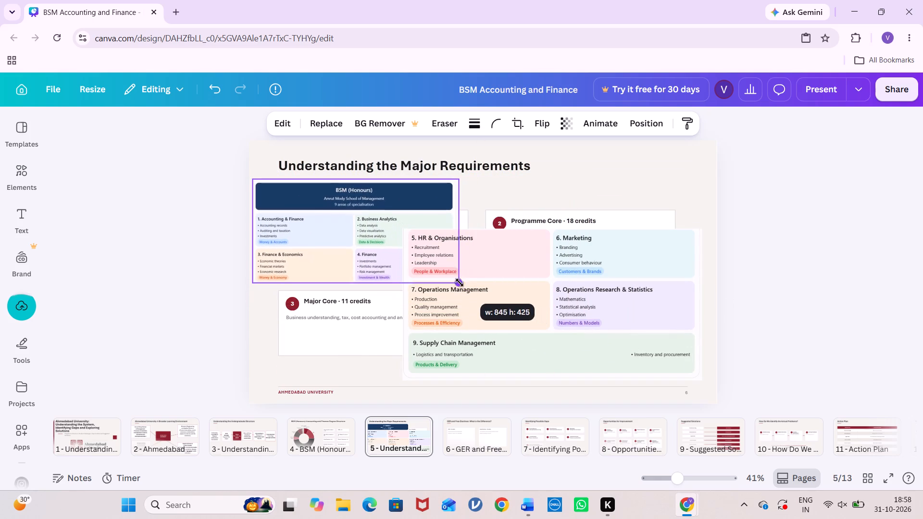
pyautogui.moveTo(460, 283); pyautogui.dragTo(479, 295)
pyautogui.moveTo(559, 315); pyautogui.dragTo(449, 350)
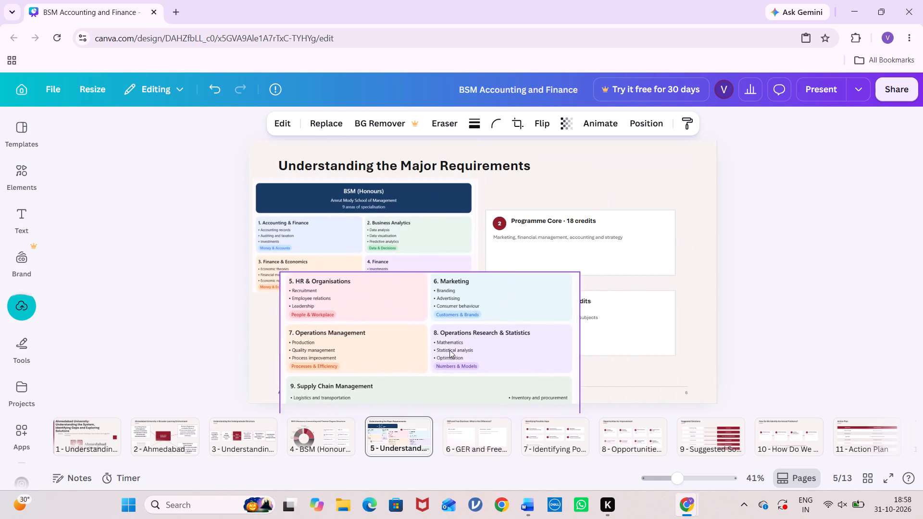
pyautogui.moveTo(449, 350); pyautogui.dragTo(589, 319)
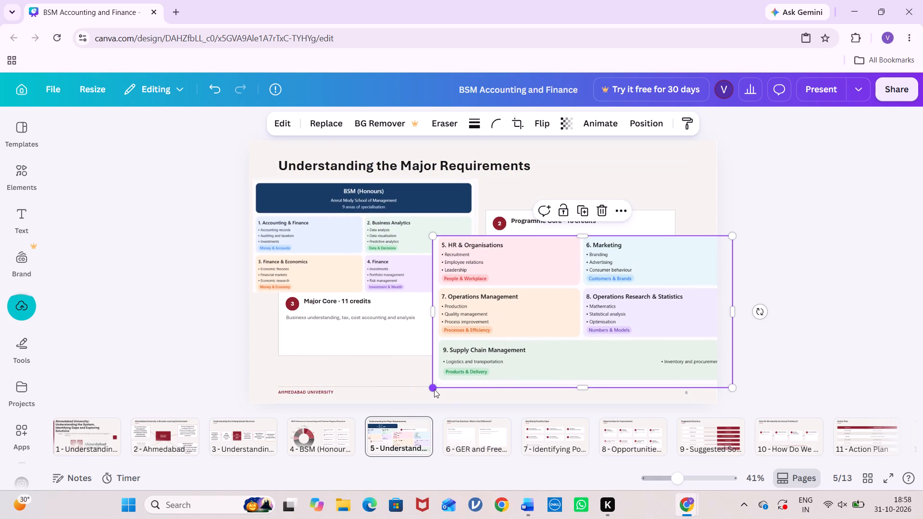
pyautogui.moveTo(435, 387); pyautogui.dragTo(500, 355)
pyautogui.moveTo(545, 276); pyautogui.dragTo(536, 254)
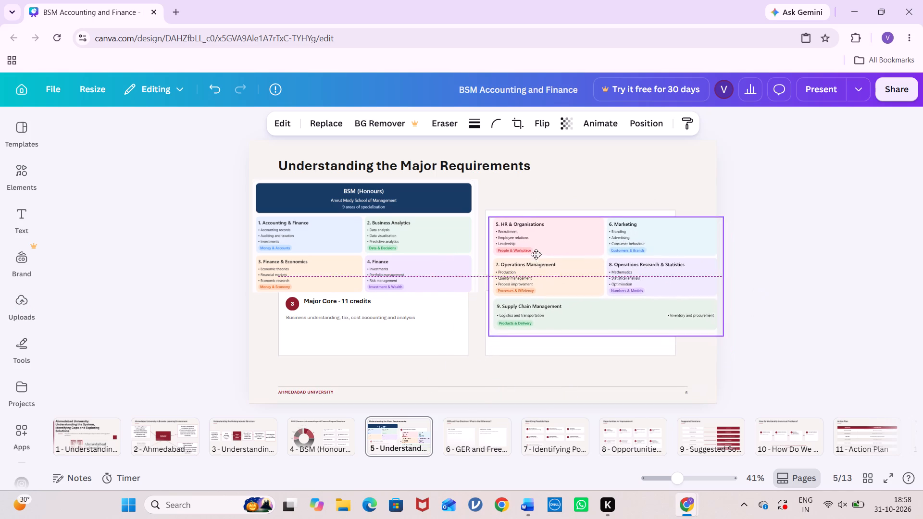
pyautogui.moveTo(536, 254); pyautogui.dragTo(533, 233)
# Move both specialisation pictures to the upper right of page 5, clear of the School Core and Major Core cards.
pyautogui.moveTo(403, 212); pyautogui.dragTo(477, 184)
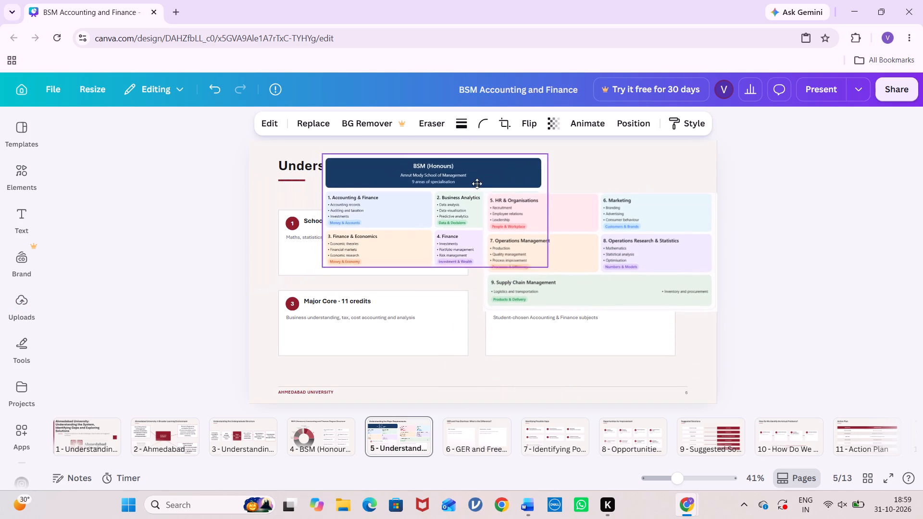
pyautogui.moveTo(477, 184); pyautogui.dragTo(618, 162)
pyautogui.moveTo(600, 280); pyautogui.dragTo(559, 310)
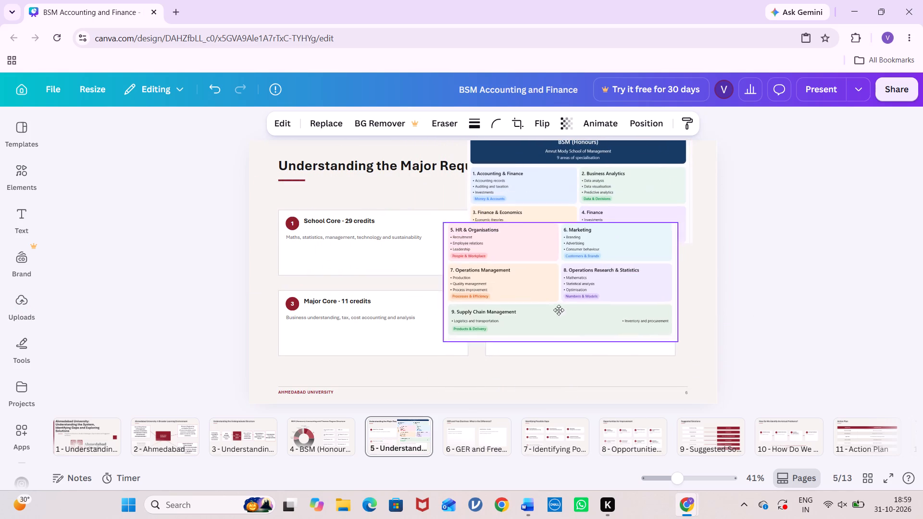
pyautogui.moveTo(559, 310); pyautogui.dragTo(502, 354)
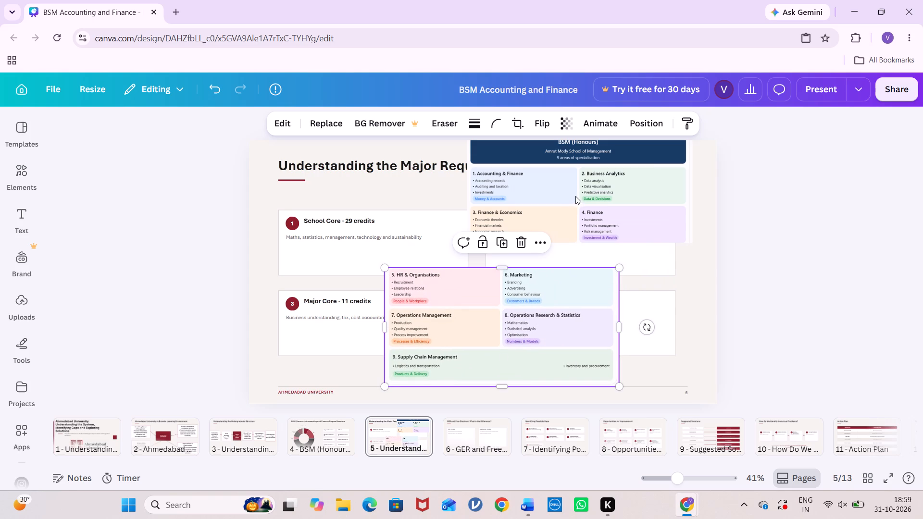
pyautogui.moveTo(575, 196); pyautogui.dragTo(500, 224)
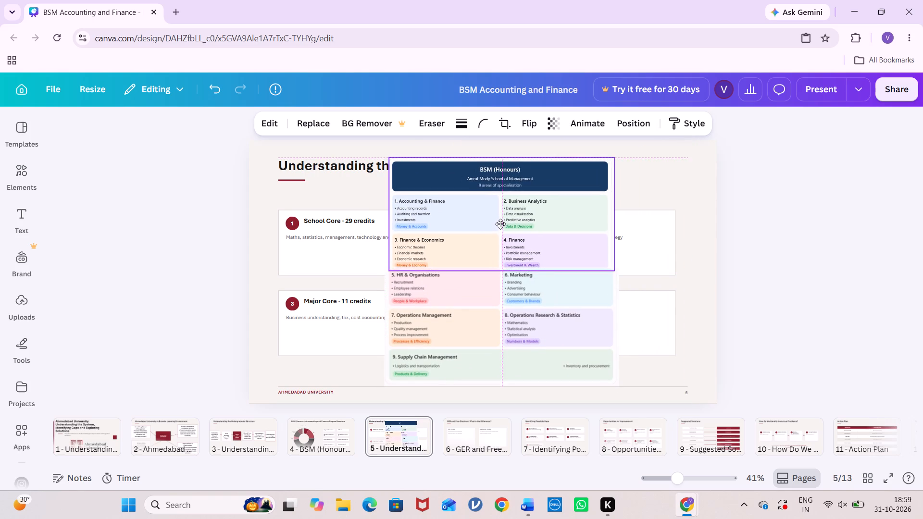
pyautogui.moveTo(500, 224); pyautogui.dragTo(595, 184)
pyautogui.moveTo(539, 318); pyautogui.dragTo(638, 249)
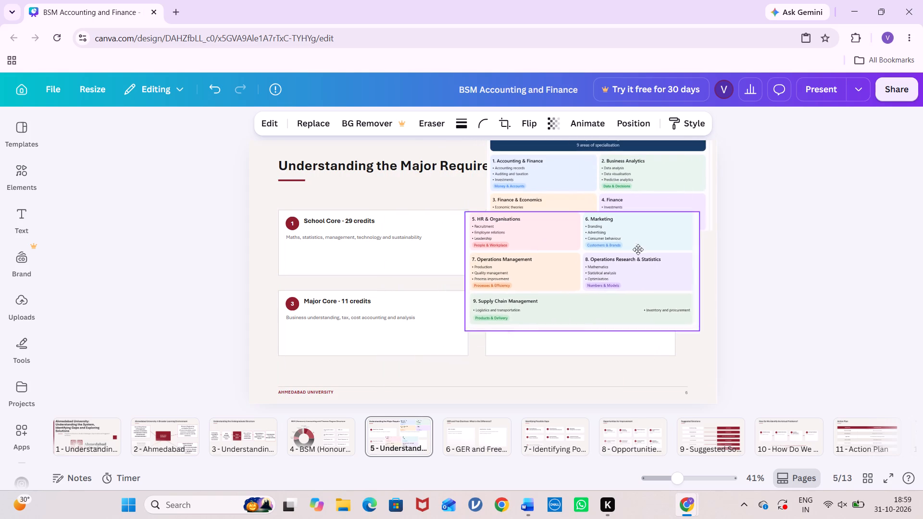
pyautogui.moveTo(638, 249); pyautogui.dragTo(661, 238)
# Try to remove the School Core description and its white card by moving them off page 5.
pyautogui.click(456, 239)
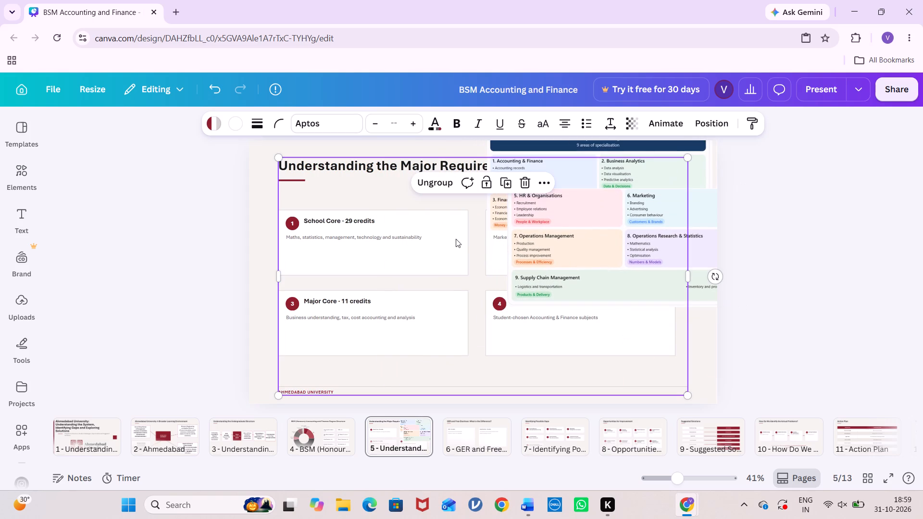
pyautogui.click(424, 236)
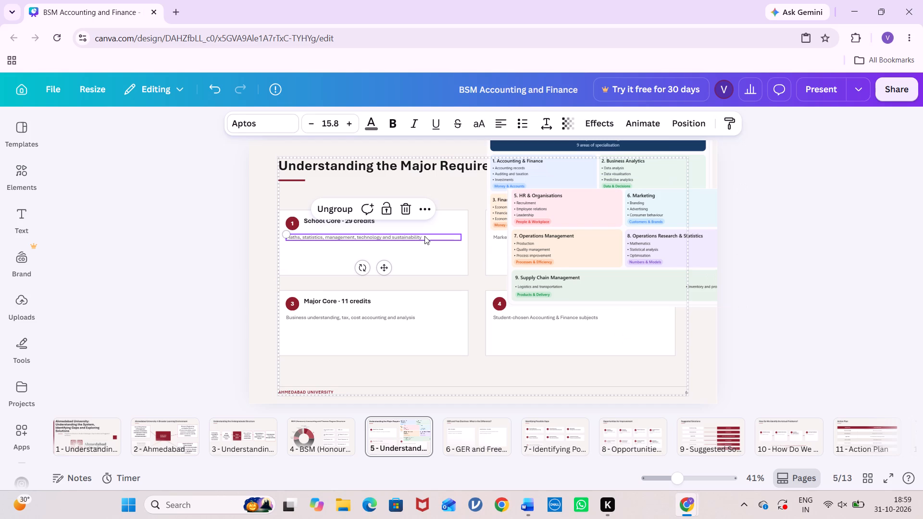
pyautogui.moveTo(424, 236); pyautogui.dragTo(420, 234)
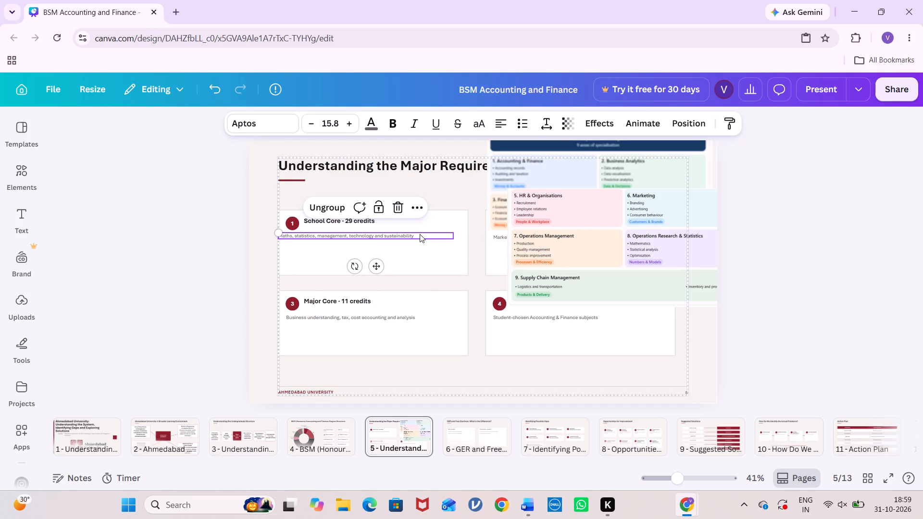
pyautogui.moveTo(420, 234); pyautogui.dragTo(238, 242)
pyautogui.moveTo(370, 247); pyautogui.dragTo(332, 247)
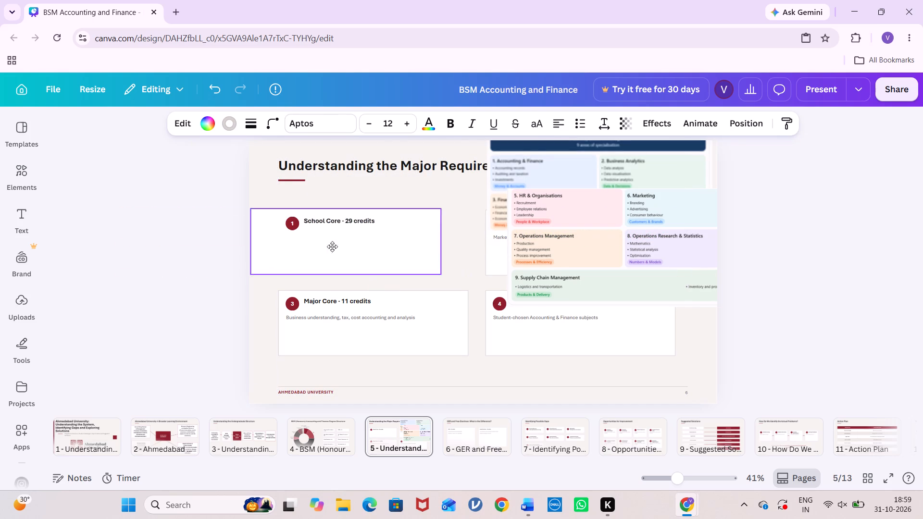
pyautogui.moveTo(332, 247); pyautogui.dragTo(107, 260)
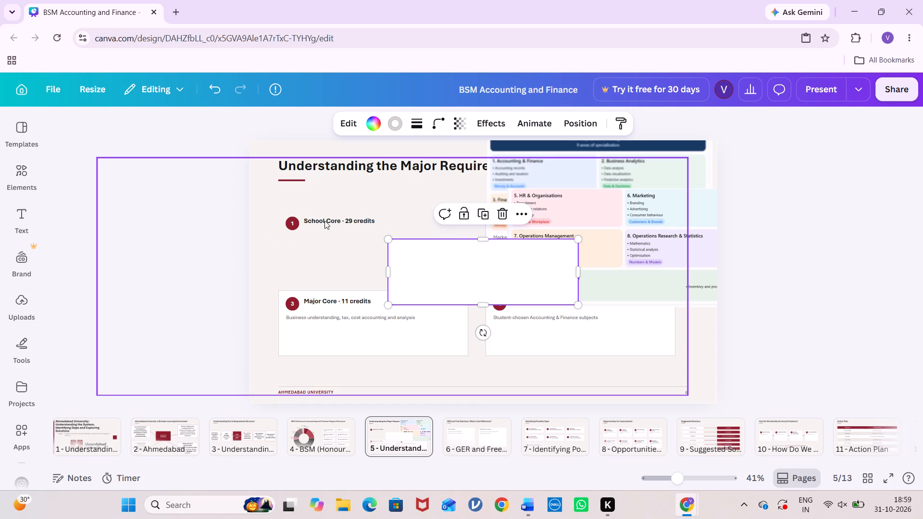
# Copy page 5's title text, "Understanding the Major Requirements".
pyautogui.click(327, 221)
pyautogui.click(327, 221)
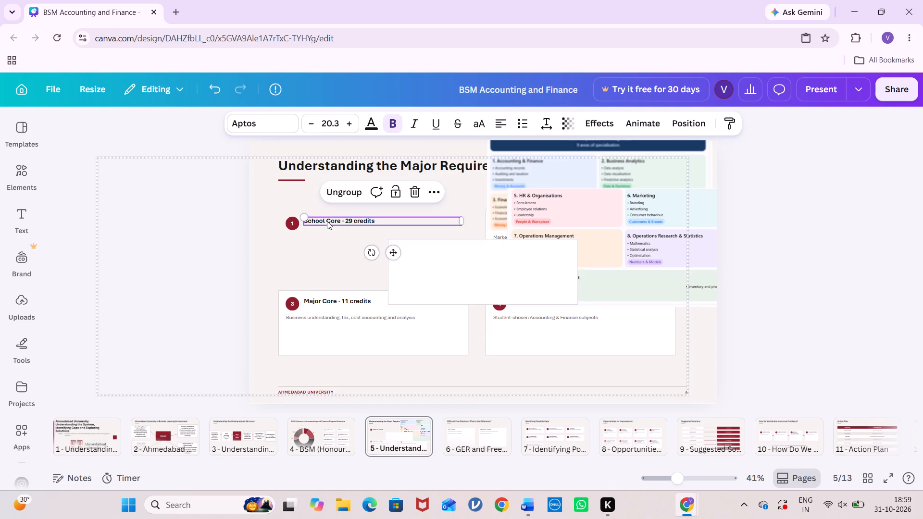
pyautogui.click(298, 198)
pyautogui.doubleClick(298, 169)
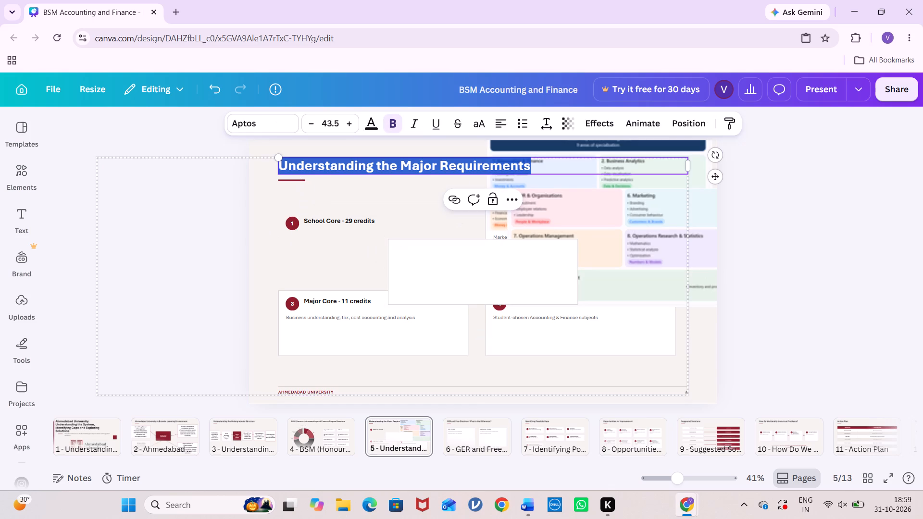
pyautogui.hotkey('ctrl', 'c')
# Delete the group holding page 5's title and requirement cards, and move the leftover white card off the page.
pyautogui.click(239, 247)
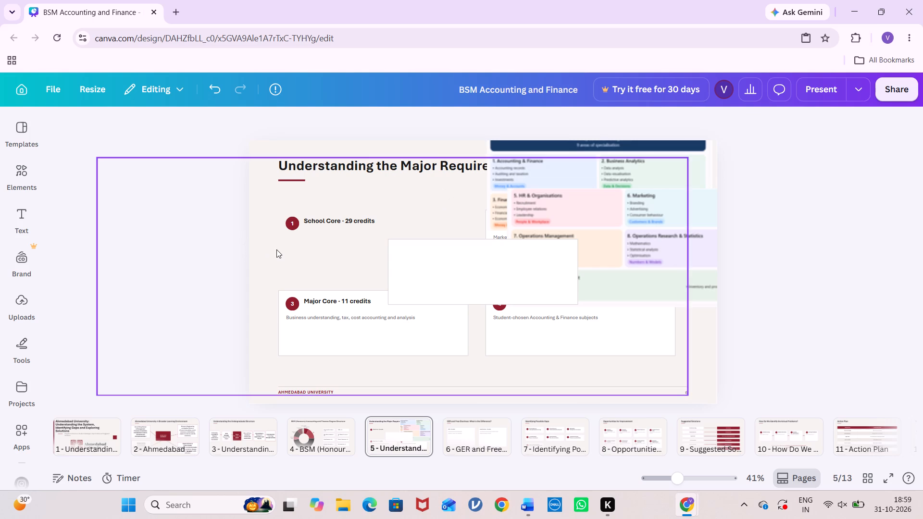
pyautogui.click(276, 249)
pyautogui.click(435, 182)
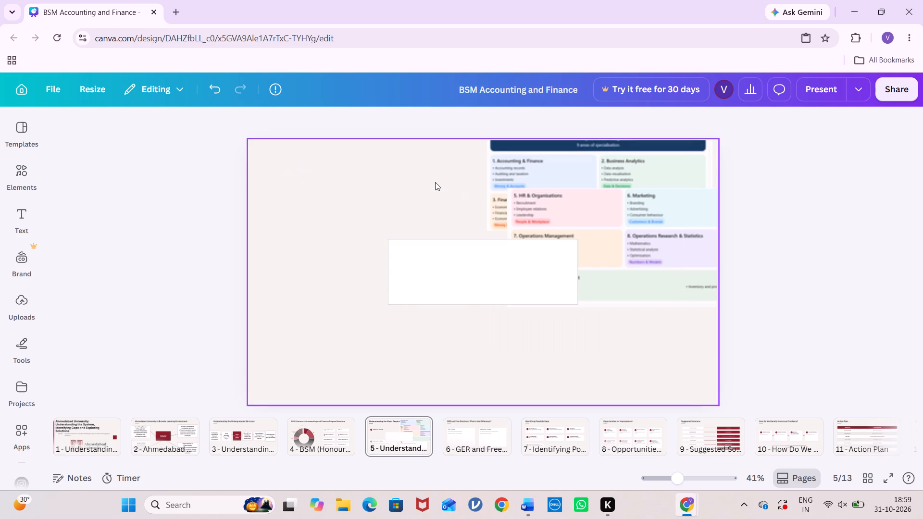
pyautogui.moveTo(457, 268); pyautogui.dragTo(165, 189)
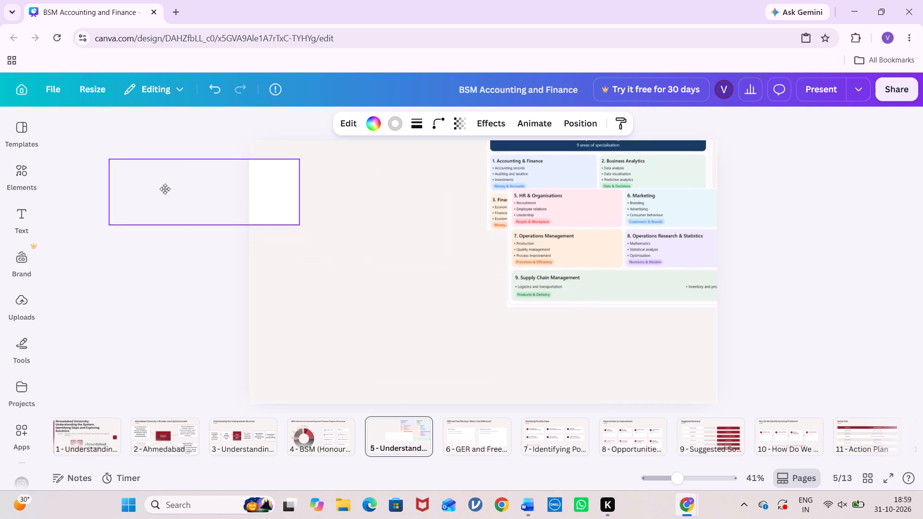
pyautogui.moveTo(165, 189); pyautogui.dragTo(100, 190)
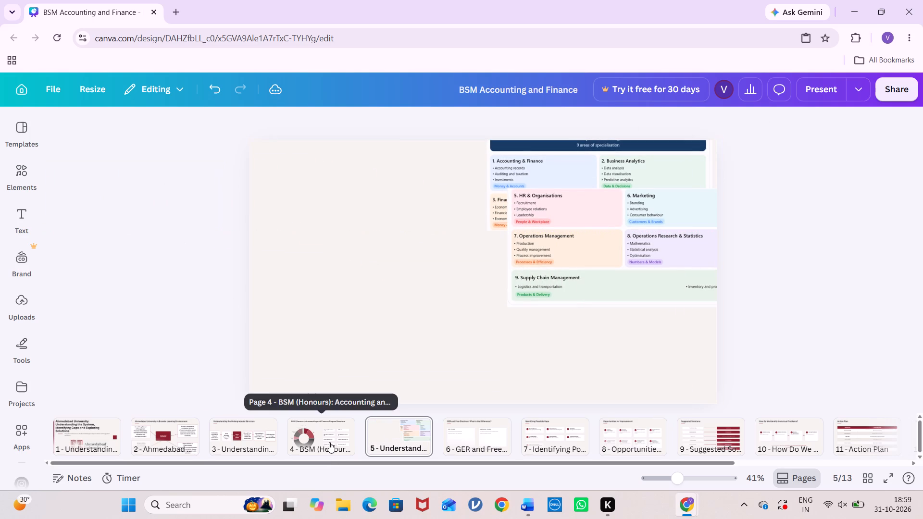
# Copy the red accent line beneath page 3's title and paste it onto page 5.
pyautogui.click(223, 417)
pyautogui.click(240, 430)
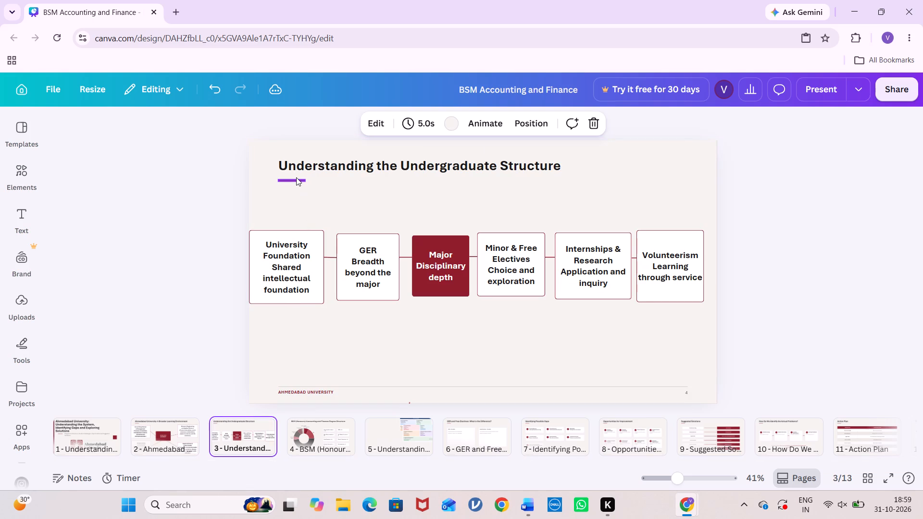
pyautogui.click(299, 181)
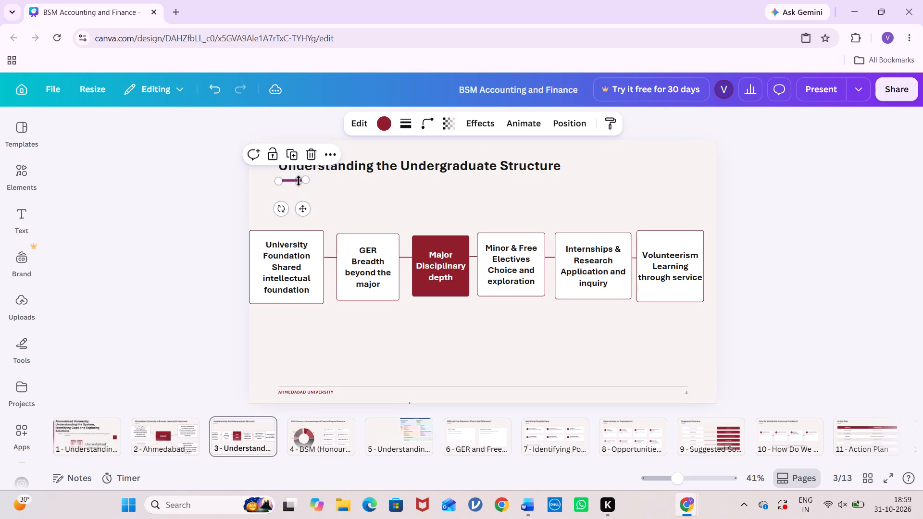
pyautogui.hotkey('ctrl', 'c')
pyautogui.click(410, 446)
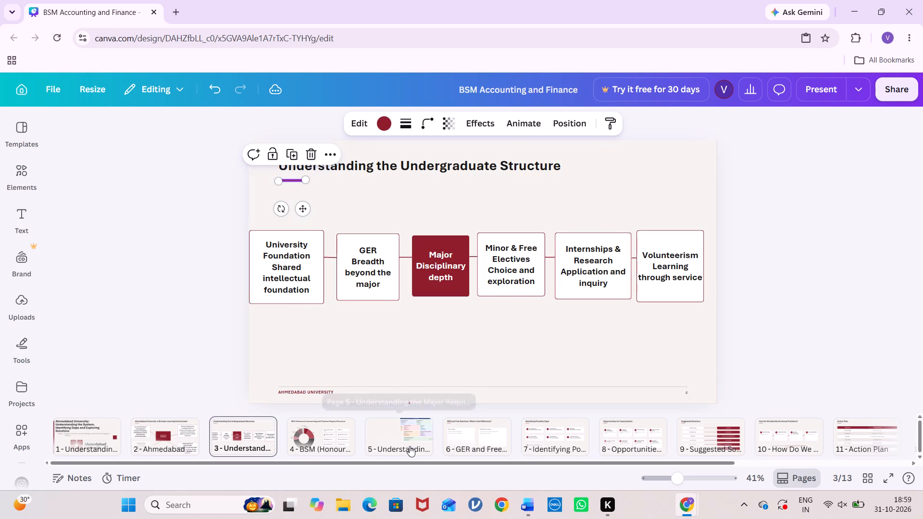
pyautogui.click(290, 163)
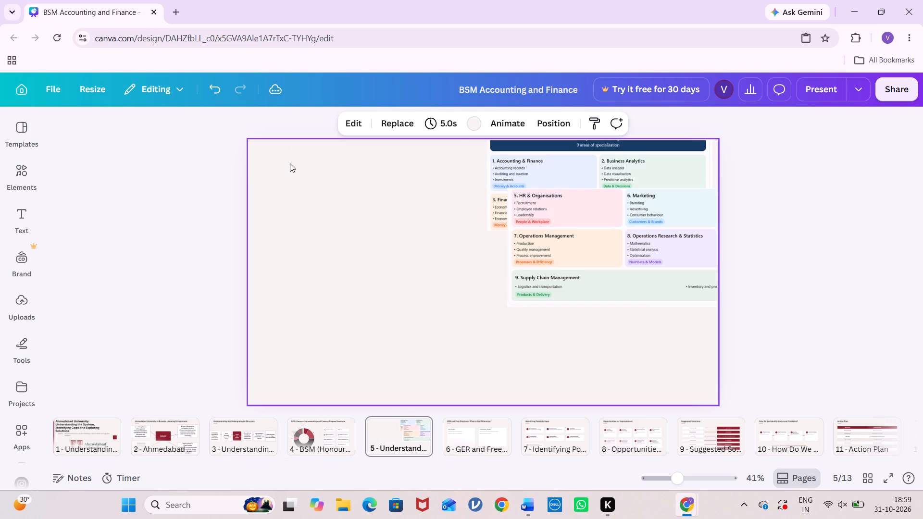
pyautogui.hotkey('ctrl', 'v')
pyautogui.click(337, 222)
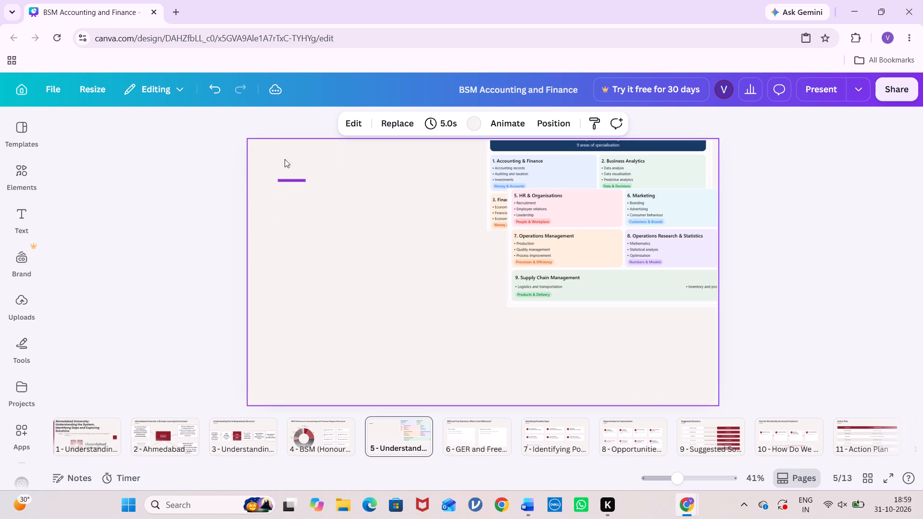
pyautogui.click(277, 153)
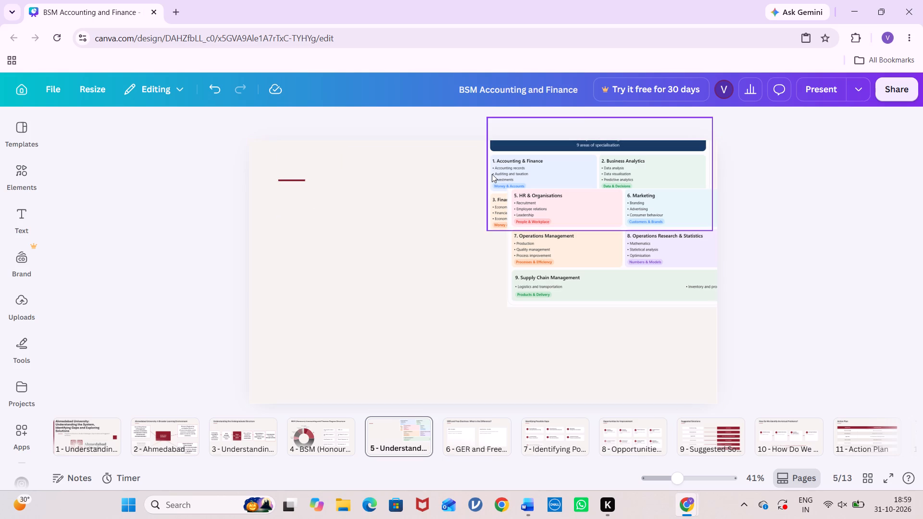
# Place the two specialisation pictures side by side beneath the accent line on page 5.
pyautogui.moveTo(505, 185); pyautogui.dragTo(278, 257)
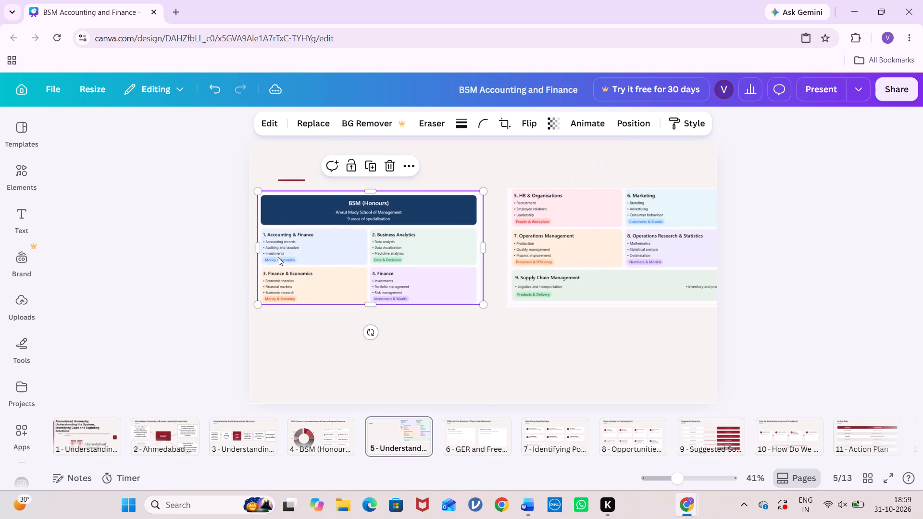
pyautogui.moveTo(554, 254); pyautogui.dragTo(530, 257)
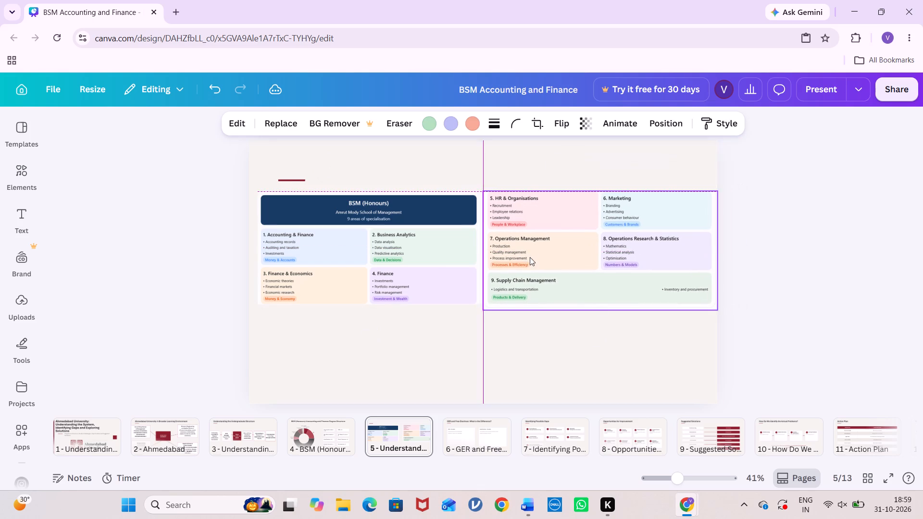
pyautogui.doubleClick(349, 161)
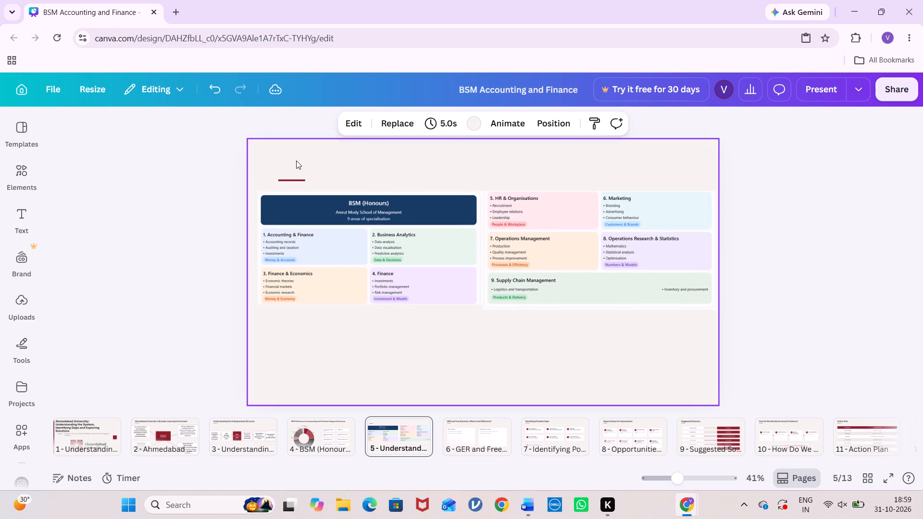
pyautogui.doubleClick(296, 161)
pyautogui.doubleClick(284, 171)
# Stack the specialisation pictures in the middle of page 5, with numbers 1 to 4 above 5 to 9.
pyautogui.moveTo(367, 222); pyautogui.dragTo(459, 166)
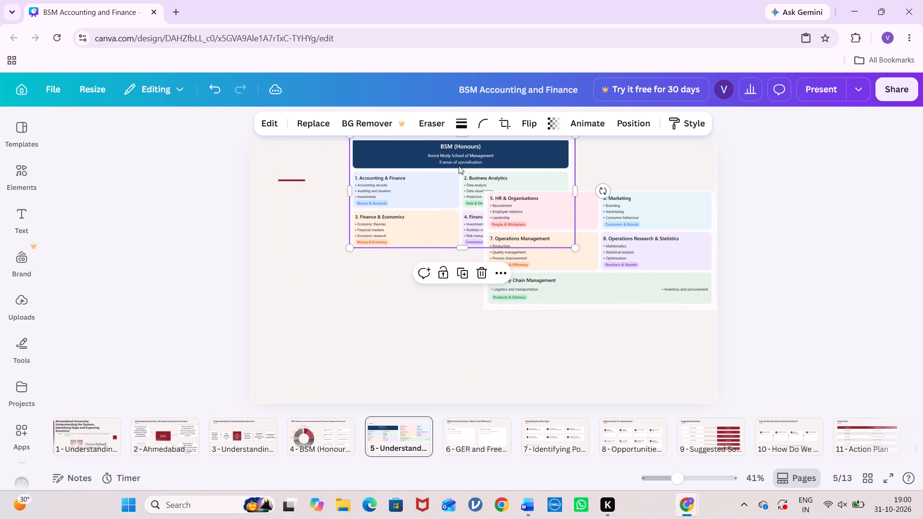
pyautogui.moveTo(596, 256); pyautogui.dragTo(465, 337)
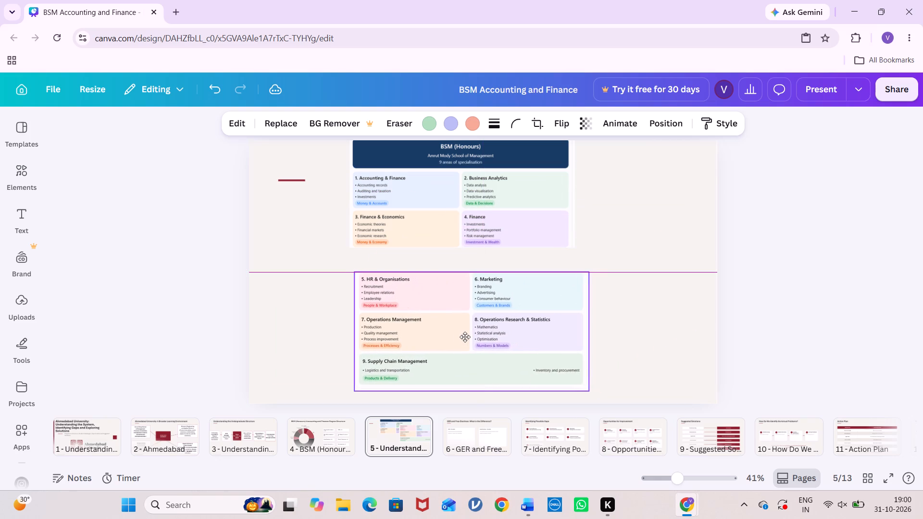
pyautogui.moveTo(465, 337); pyautogui.dragTo(460, 341)
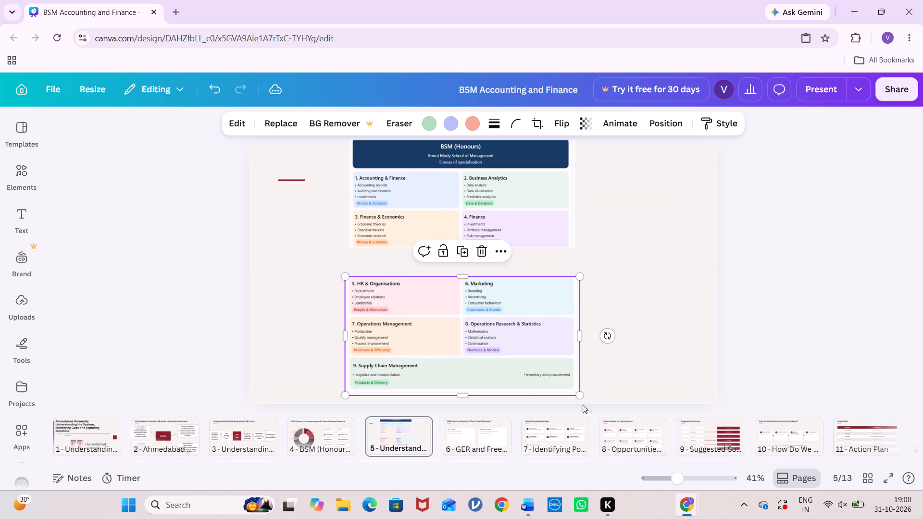
# Enlarge both stacked pictures to the same width and align them edge to edge with no gap between them.
pyautogui.moveTo(580, 395); pyautogui.dragTo(595, 396)
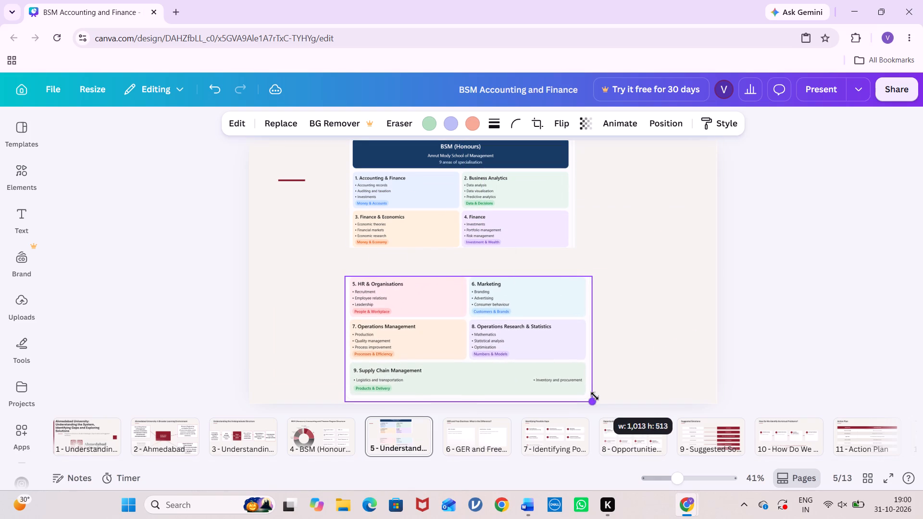
pyautogui.moveTo(595, 396); pyautogui.dragTo(597, 396)
pyautogui.moveTo(546, 239); pyautogui.dragTo(547, 239)
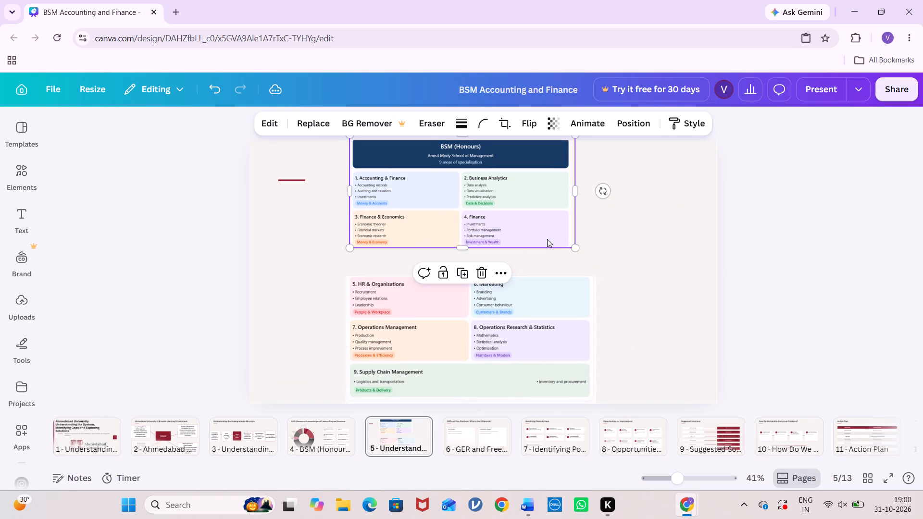
pyautogui.moveTo(547, 239); pyautogui.dragTo(551, 240)
pyautogui.moveTo(581, 249); pyautogui.dragTo(594, 257)
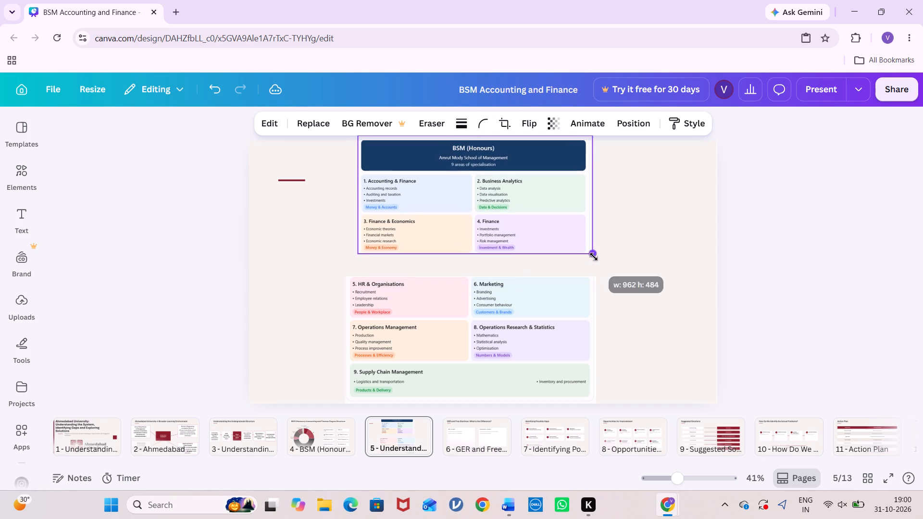
pyautogui.moveTo(594, 257); pyautogui.dragTo(610, 266)
pyautogui.moveTo(569, 213); pyautogui.dragTo(552, 212)
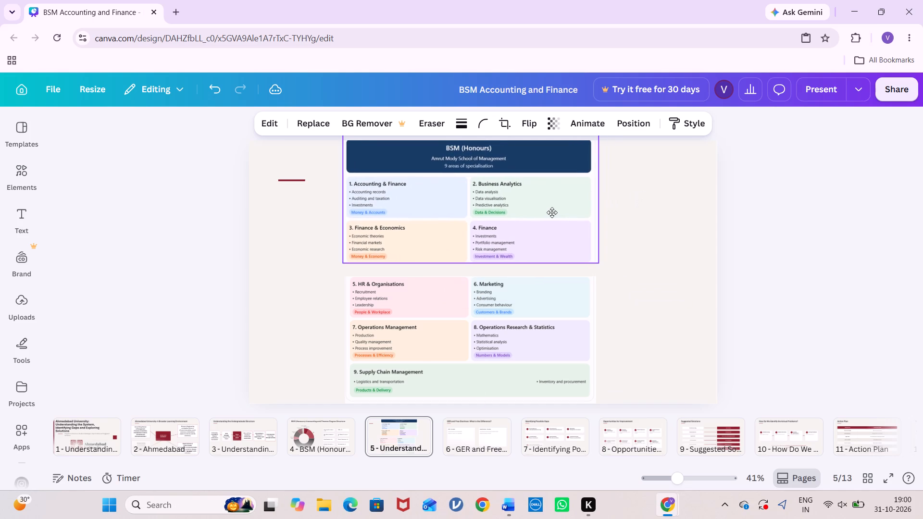
pyautogui.moveTo(552, 212); pyautogui.dragTo(554, 212)
pyautogui.moveTo(598, 261); pyautogui.dragTo(598, 261)
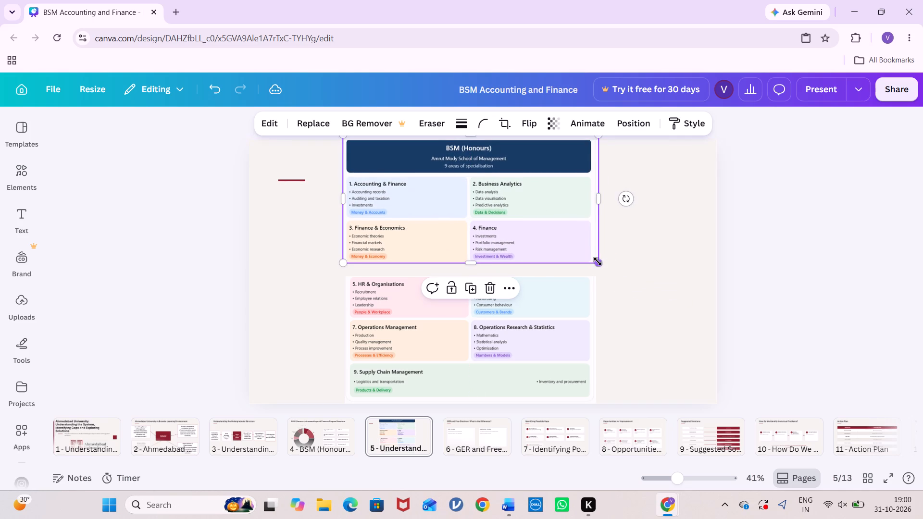
pyautogui.moveTo(598, 261); pyautogui.dragTo(600, 265)
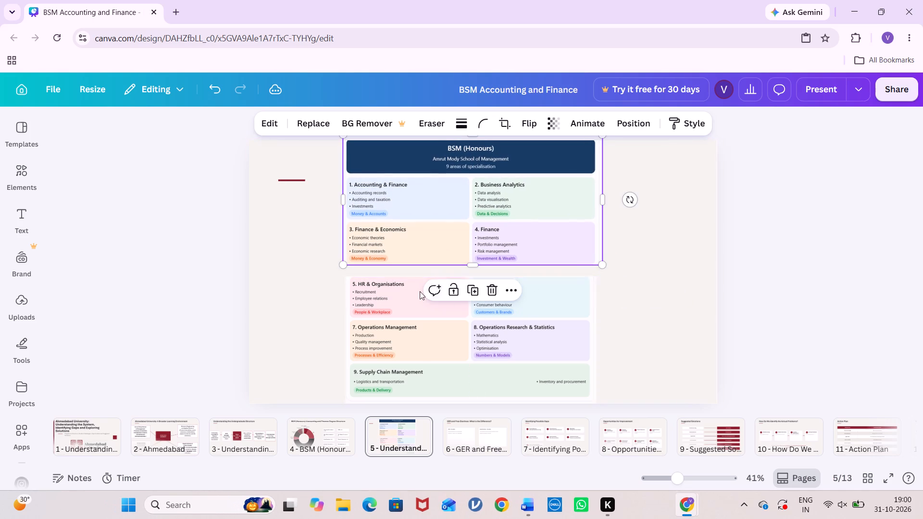
pyautogui.click(360, 282)
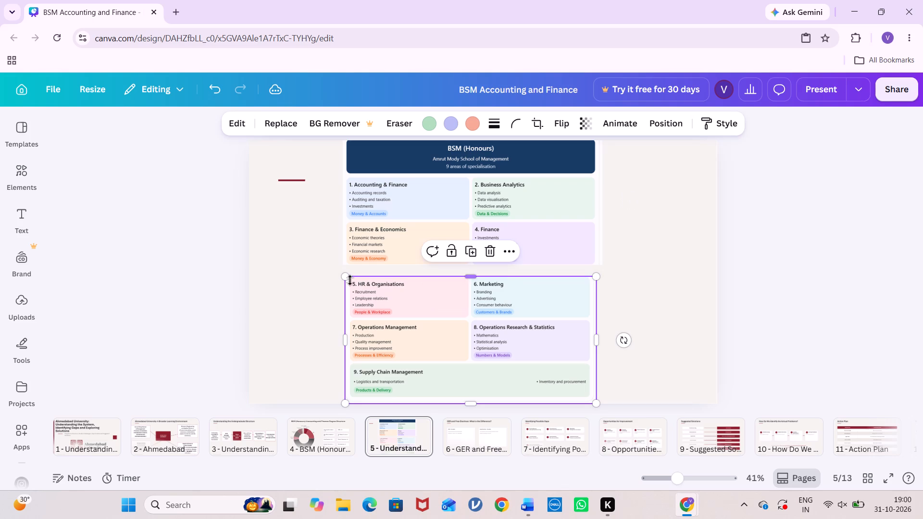
pyautogui.moveTo(349, 277); pyautogui.dragTo(345, 270)
pyautogui.moveTo(444, 307); pyautogui.dragTo(452, 301)
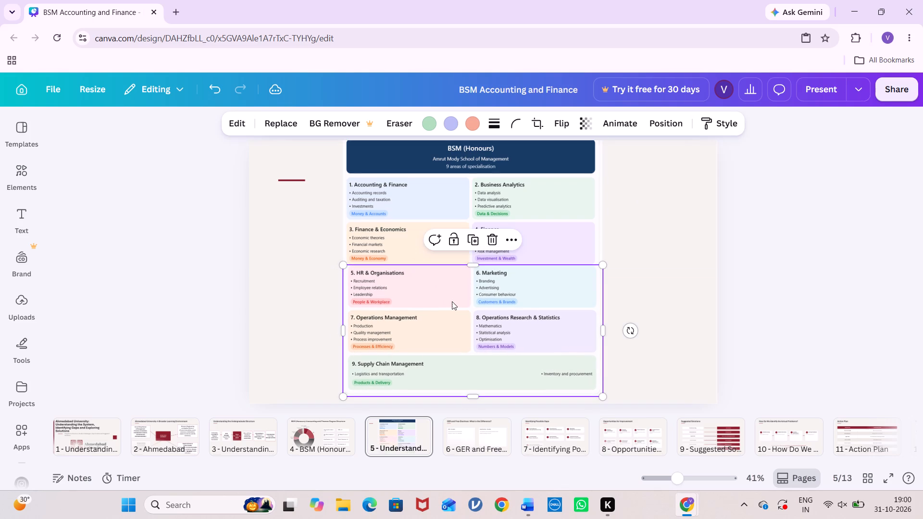
# Move both pictures to the right half of page 5, keeping specialisations 5 to 9 directly beneath 1 to 4.
pyautogui.click(666, 247)
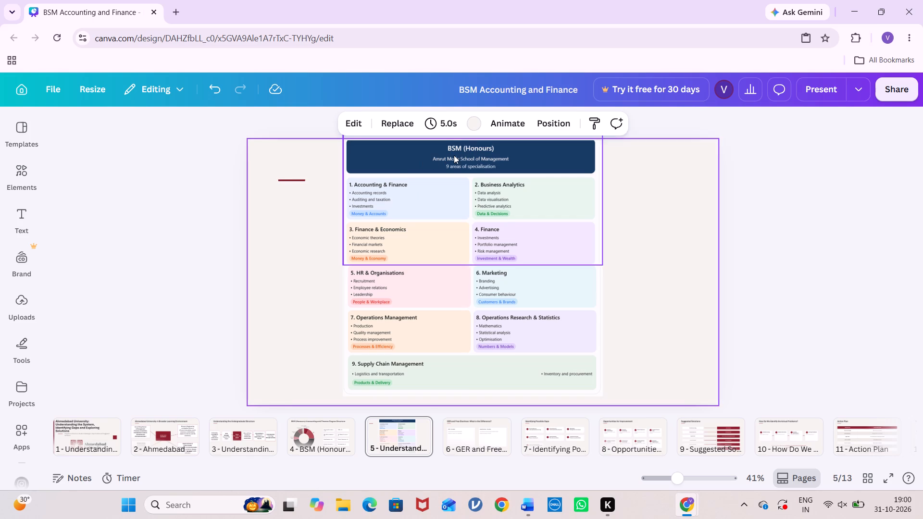
pyautogui.moveTo(454, 155); pyautogui.dragTo(552, 165)
pyautogui.moveTo(506, 289); pyautogui.dragTo(590, 294)
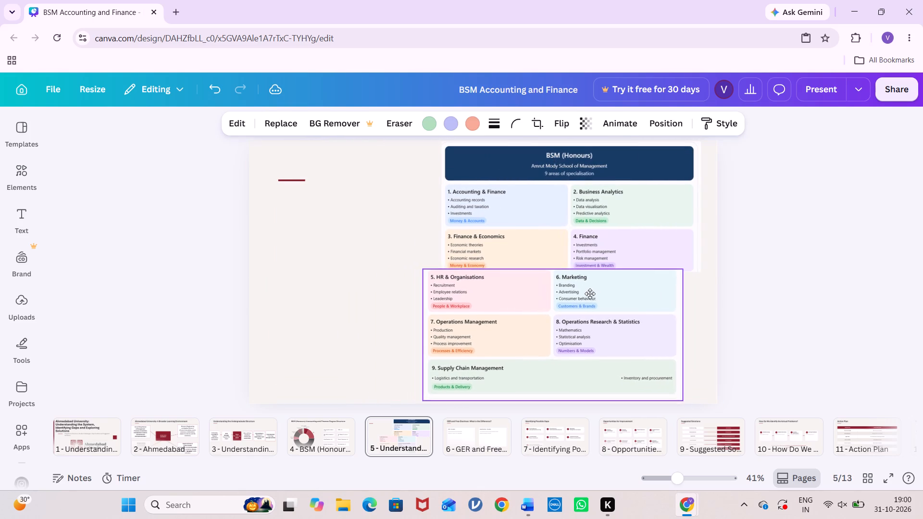
pyautogui.moveTo(590, 294); pyautogui.dragTo(606, 297)
pyautogui.click(328, 223)
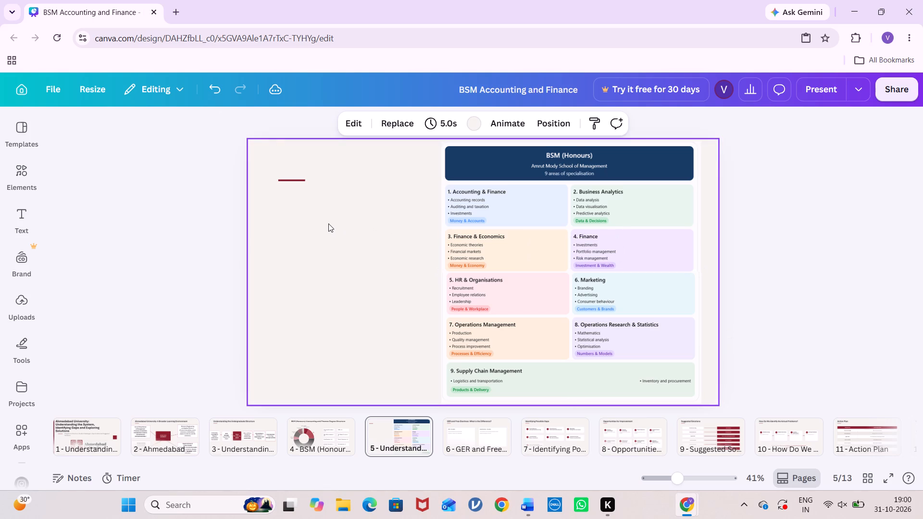
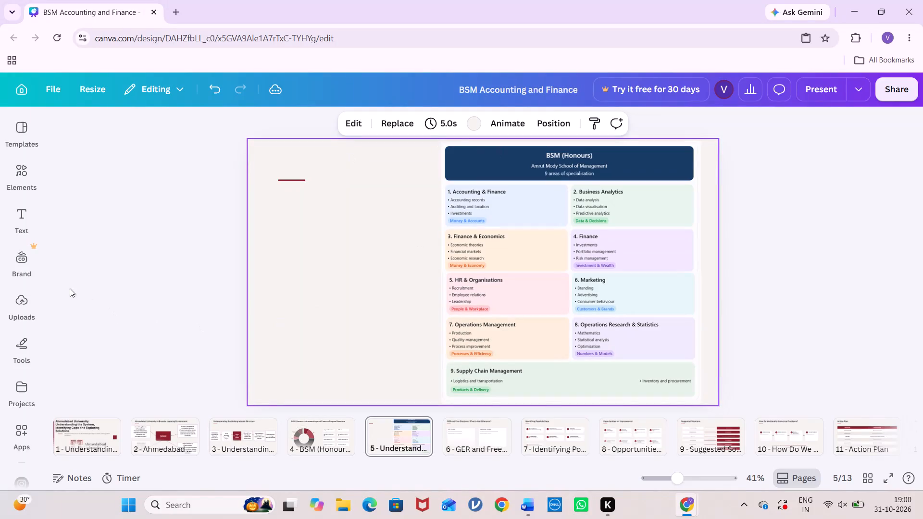
# Add a heading in the empty left half of page 5 reading "Major Requirments for BSM (HONS)".
pyautogui.click(25, 233)
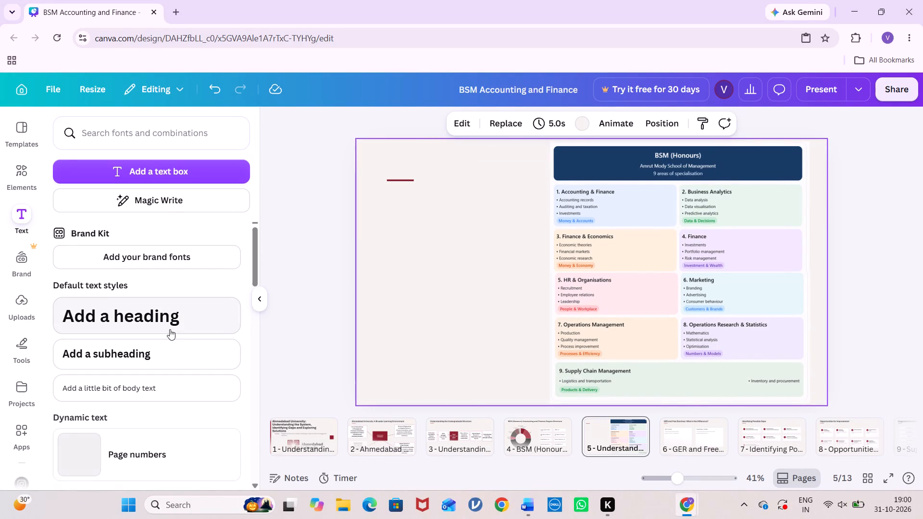
pyautogui.click(170, 329)
pyautogui.moveTo(599, 319); pyautogui.dragTo(469, 255)
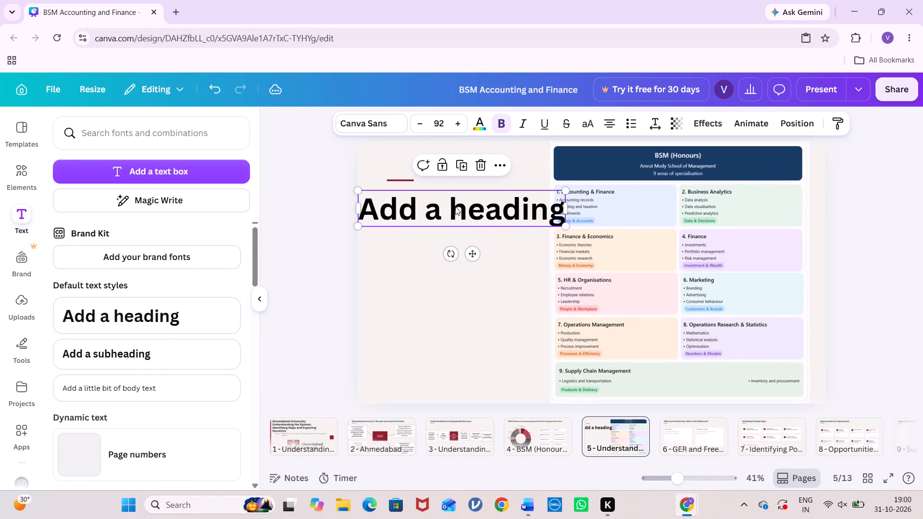
pyautogui.doubleClick(455, 207)
pyautogui.press('BackSpace')
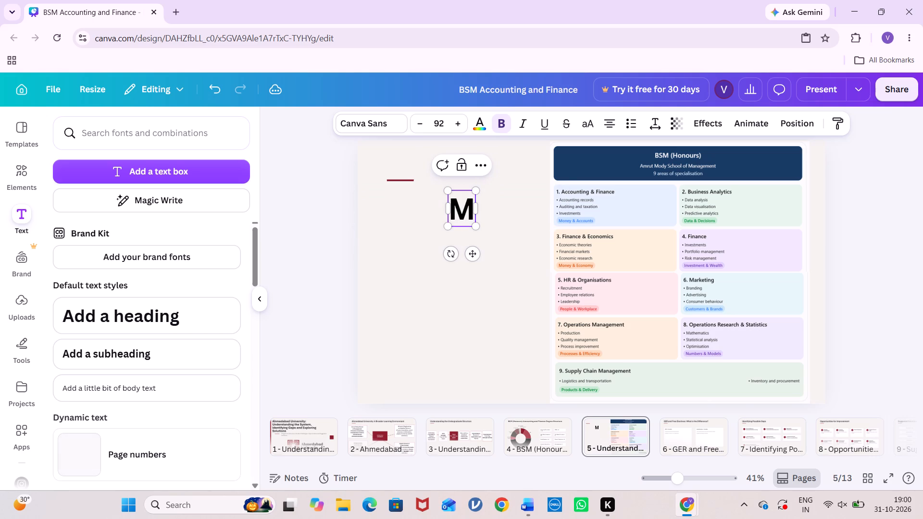
pyautogui.write('ajor')
pyautogui.press('space')
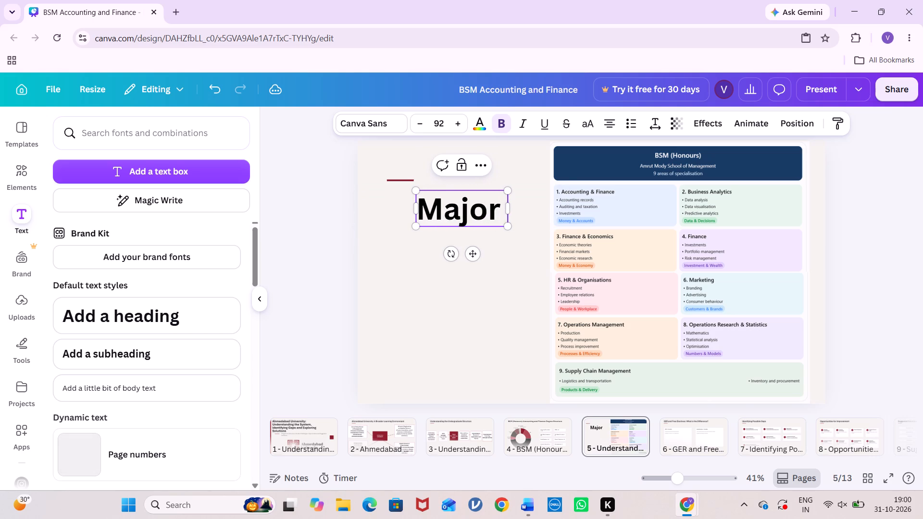
pyautogui.write('Requirmen')
pyautogui.press('BackSpace')
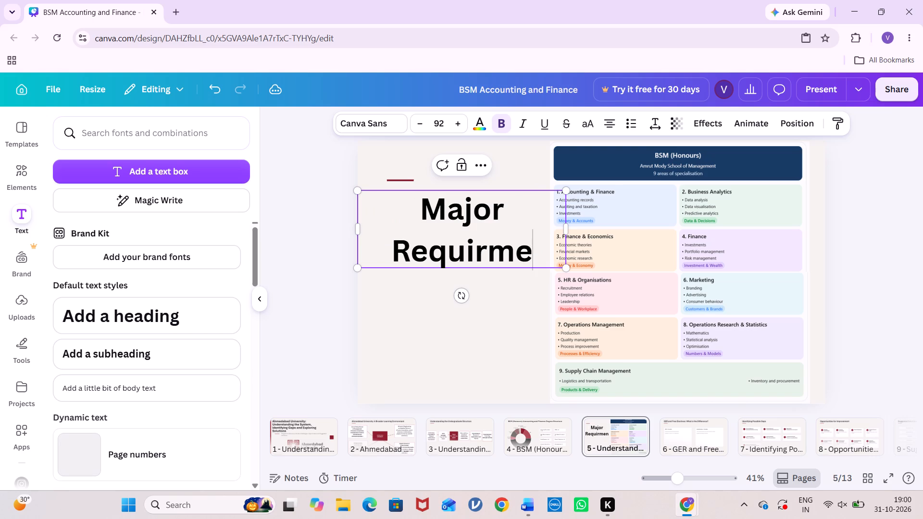
pyautogui.press('BackSpace')
pyautogui.press('BackSpace')
pyautogui.press('BackSpace')
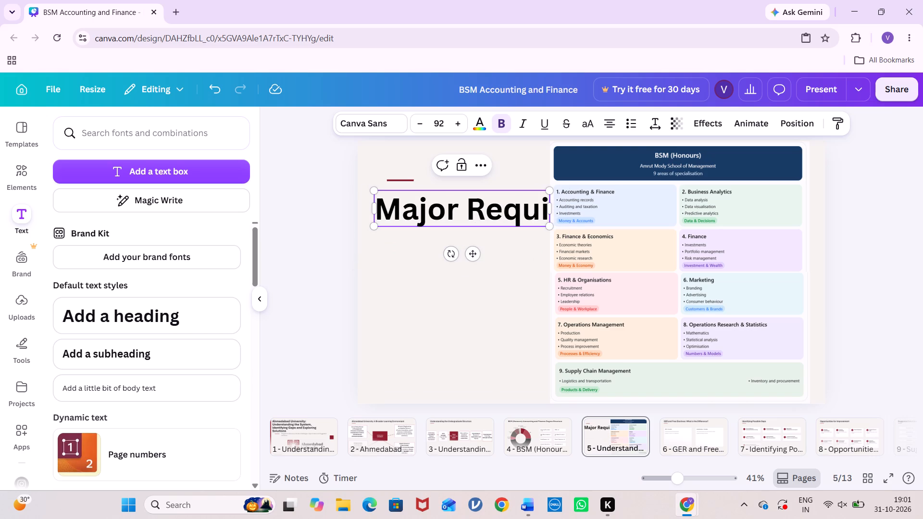
pyautogui.write('rments')
pyautogui.press('space')
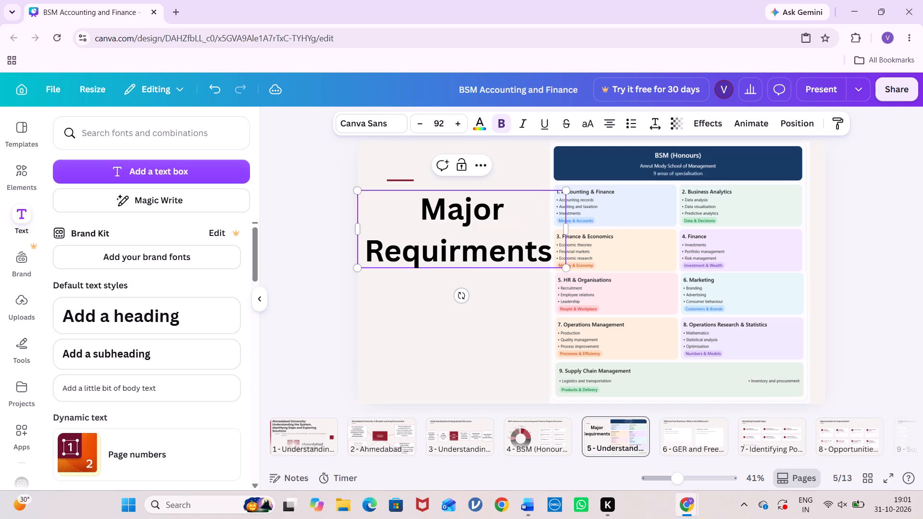
pyautogui.write('for')
pyautogui.press('space')
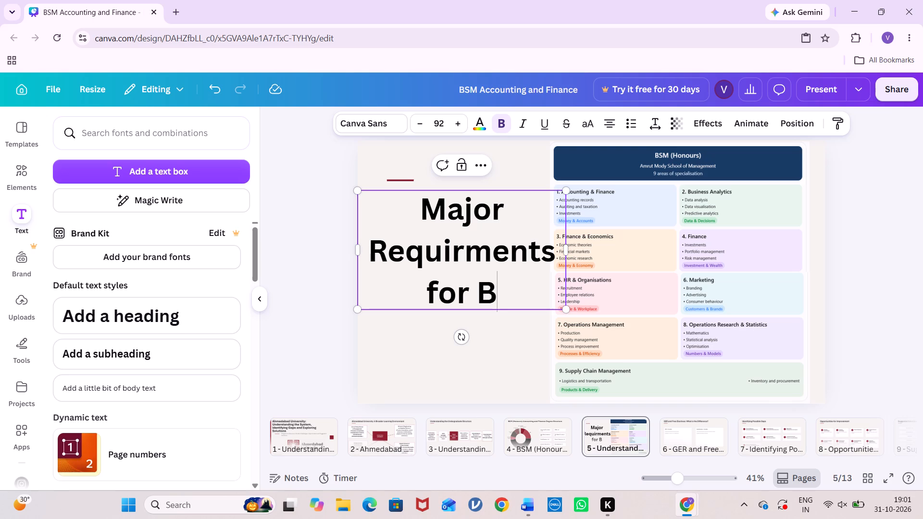
pyautogui.write('SM')
pyautogui.press('space')
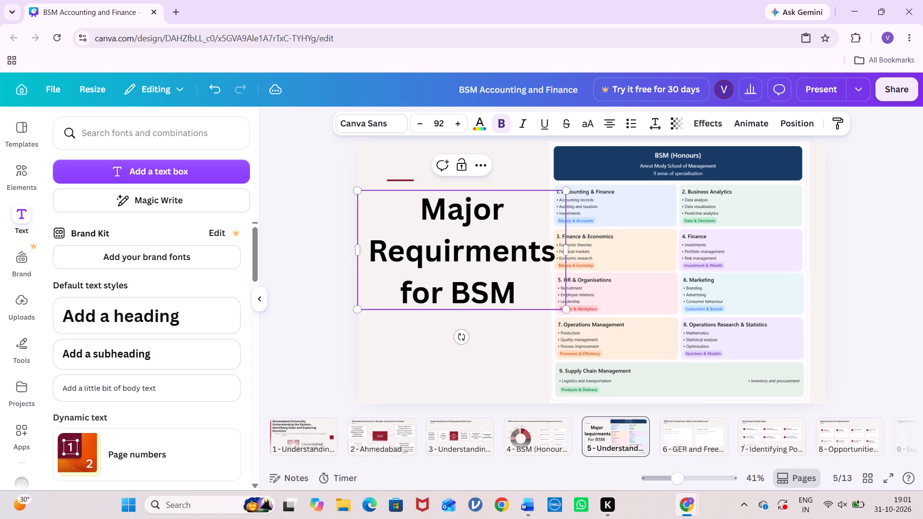
pyautogui.write('(HONS')
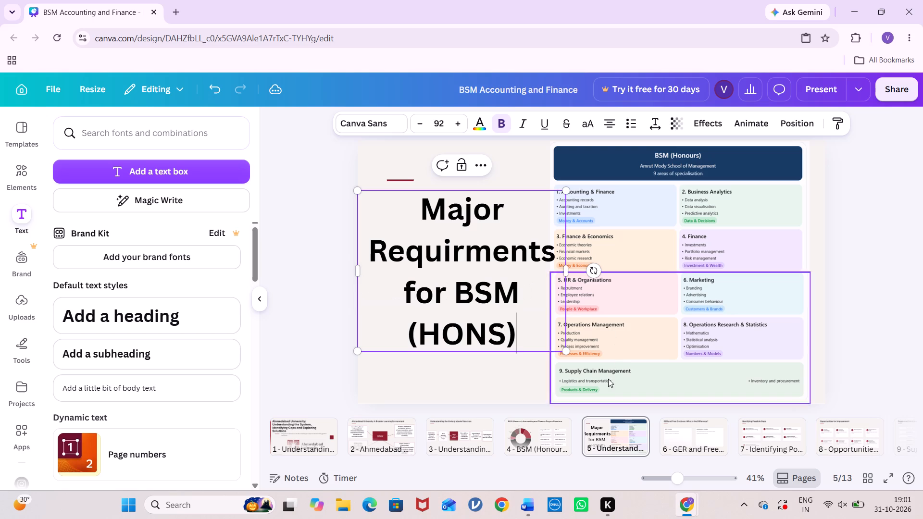
# Check the title's font size on page 4 and set the page 5 heading to the same size, 43.5.
pyautogui.click(533, 445)
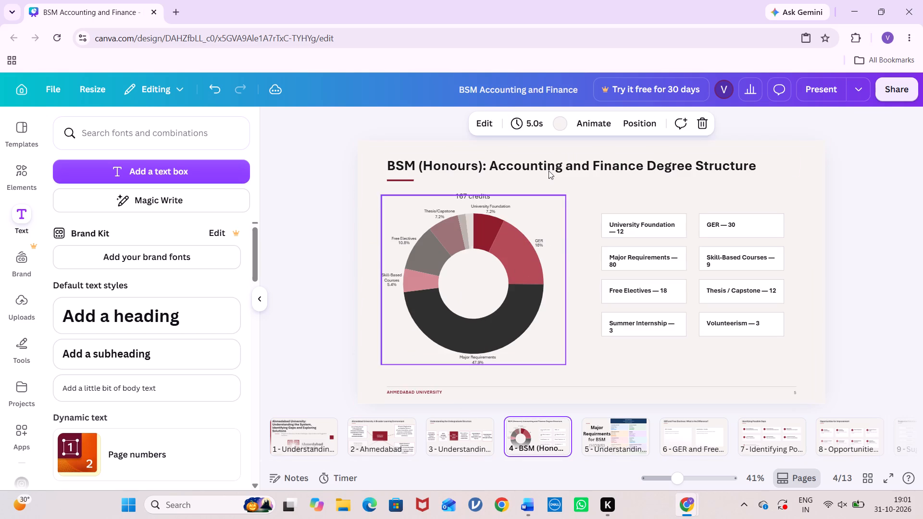
pyautogui.click(547, 160)
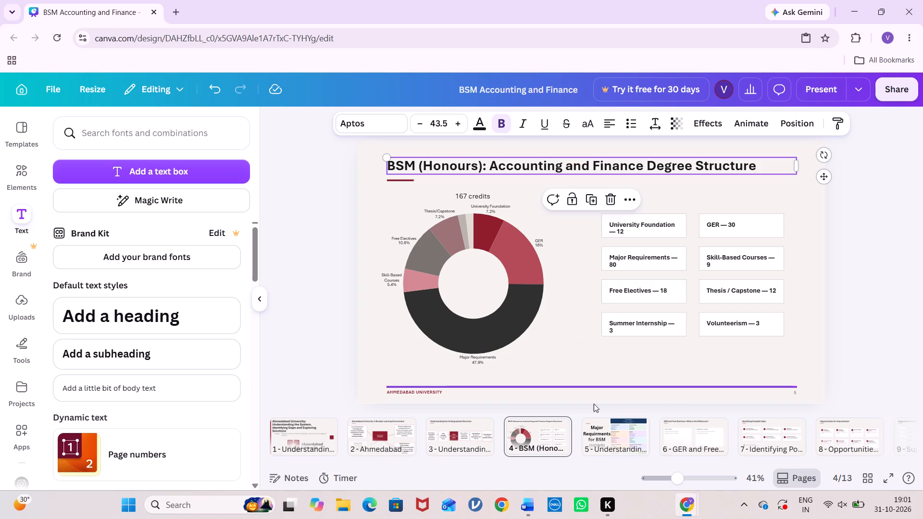
pyautogui.click(623, 443)
pyautogui.click(504, 284)
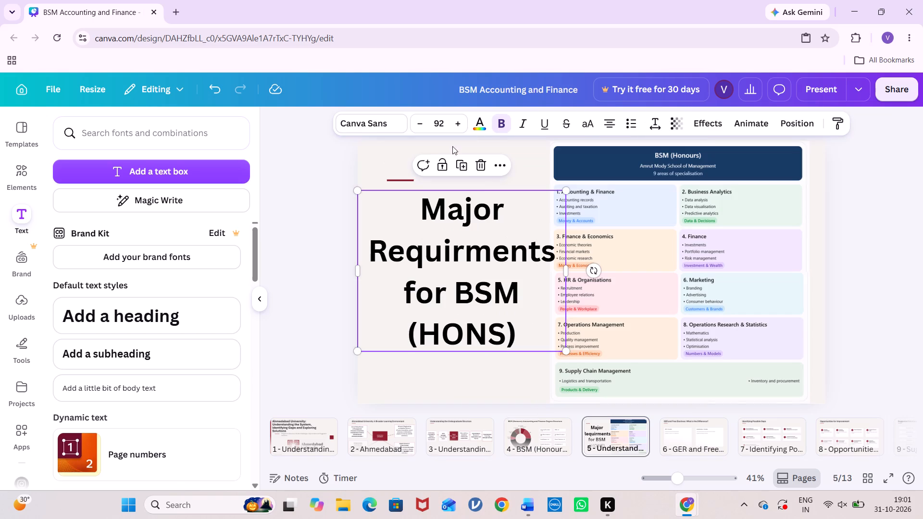
pyautogui.click(444, 123)
pyautogui.press('BackSpace')
pyautogui.write('43.5')
pyautogui.press('Return')
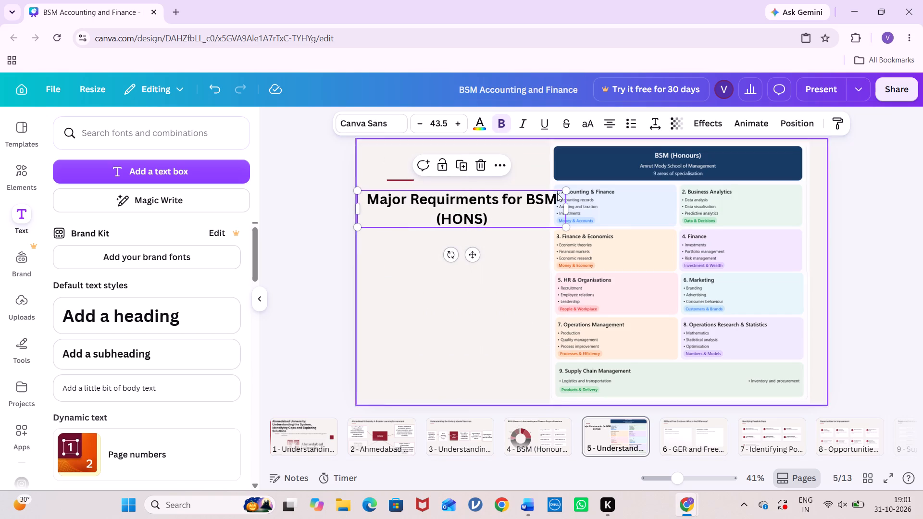
# Narrow the heading to clear the specialisation pictures, place it near the top of page 5, and move the red accent line beneath it.
pyautogui.moveTo(568, 213); pyautogui.dragTo(529, 207)
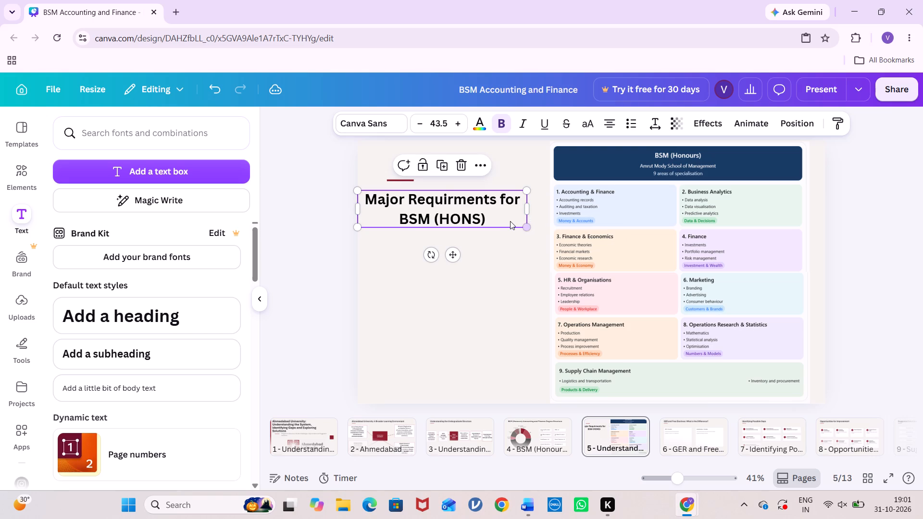
pyautogui.moveTo(510, 221); pyautogui.dragTo(514, 173)
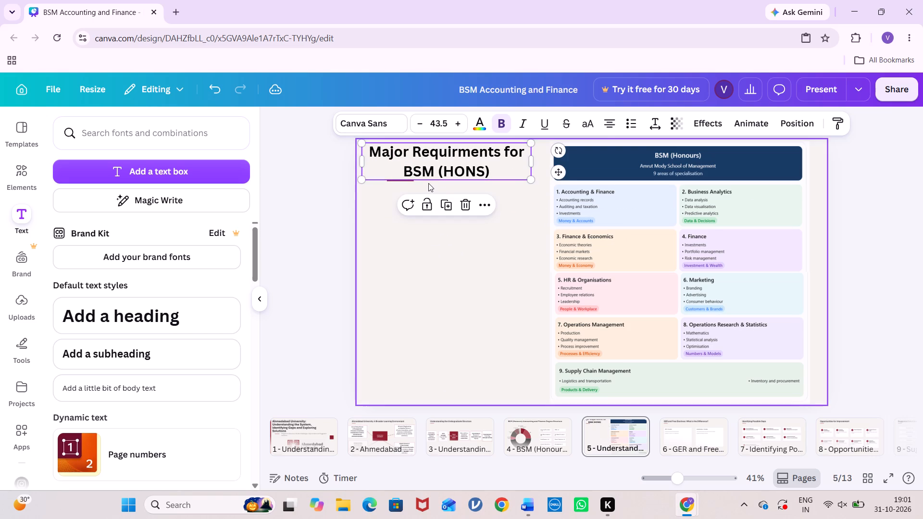
pyautogui.click(428, 183)
pyautogui.click(408, 180)
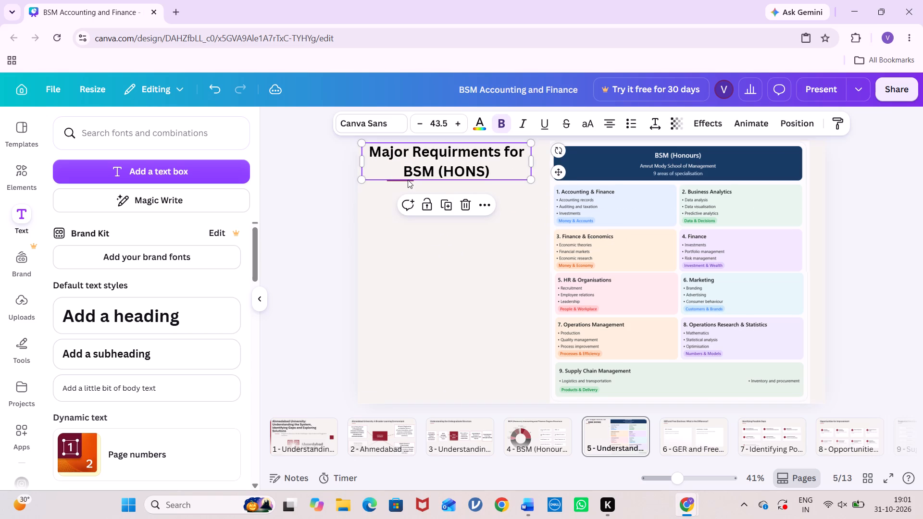
pyautogui.moveTo(413, 168); pyautogui.dragTo(430, 210)
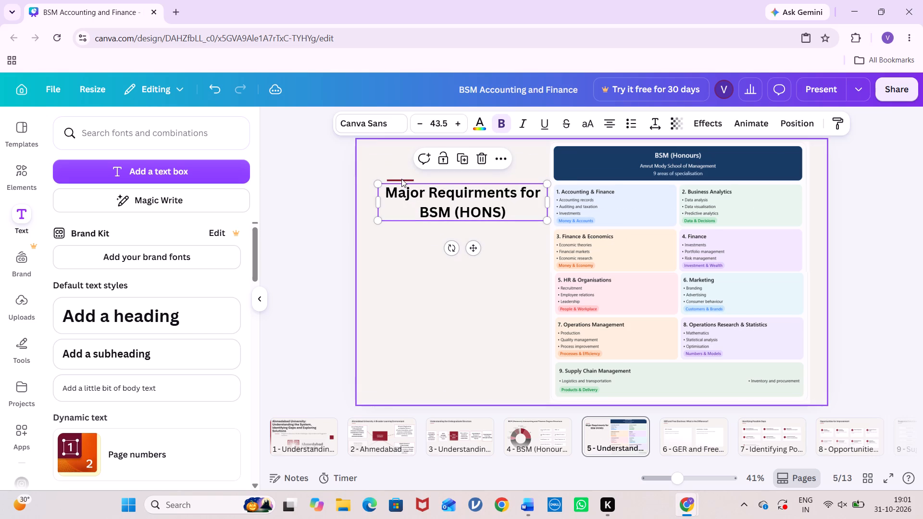
pyautogui.click(401, 179)
pyautogui.moveTo(400, 180); pyautogui.dragTo(399, 241)
pyautogui.moveTo(461, 200); pyautogui.dragTo(450, 183)
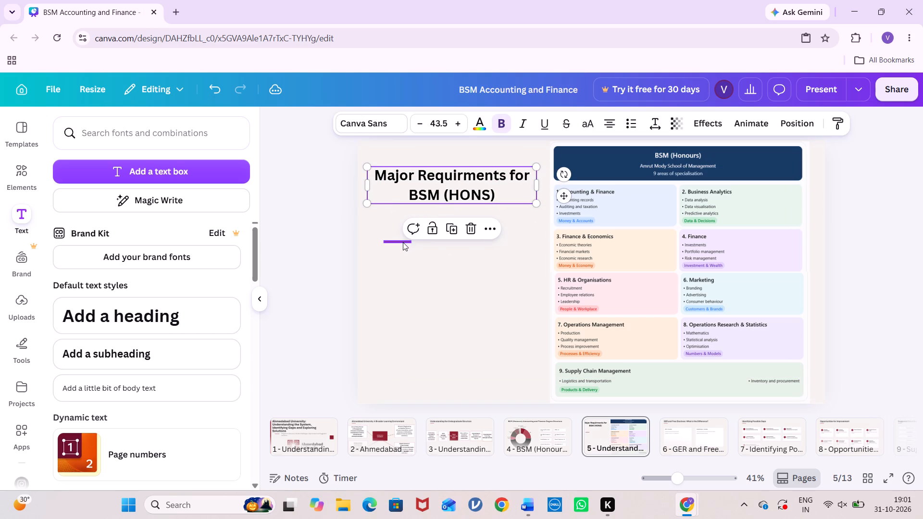
pyautogui.moveTo(403, 242); pyautogui.dragTo(394, 216)
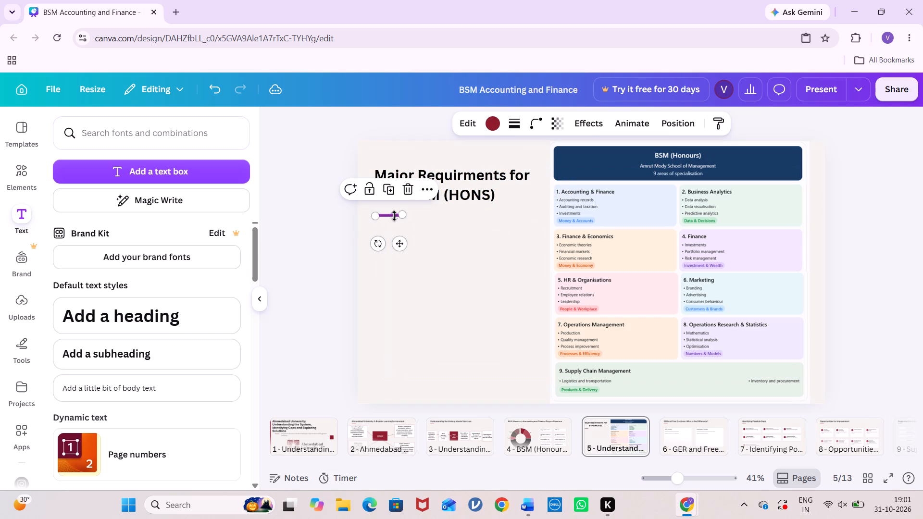
# Preview page 5 in full-screen presentation mode and return to the editor.
pyautogui.click(831, 88)
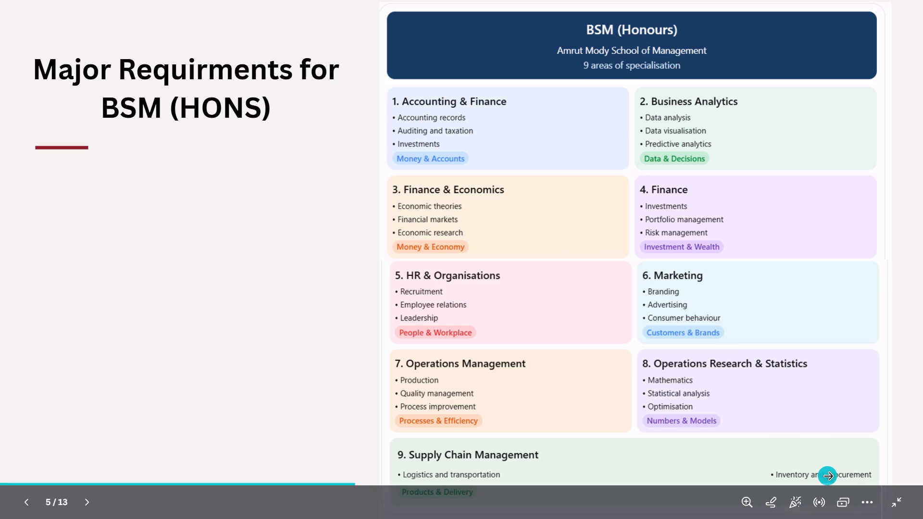
pyautogui.press('Escape')
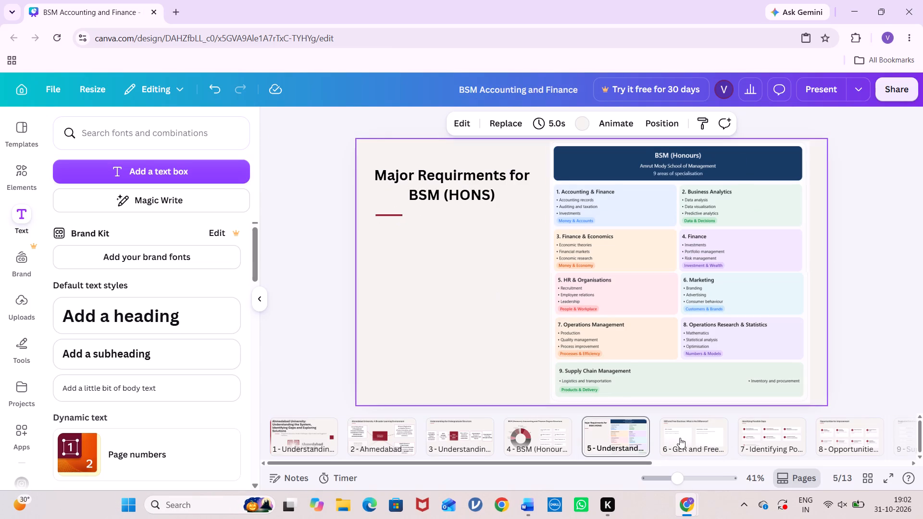
# Set the Word document beside the presentation and copy the whole Component and Credits table under Structure of BSM (Honours).
pyautogui.click(683, 440)
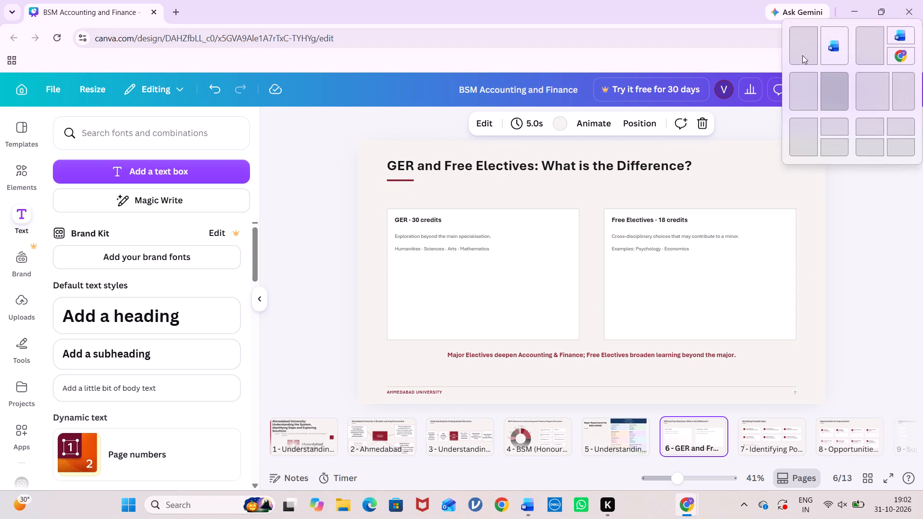
pyautogui.click(801, 55)
pyautogui.scroll(-3, 776, 309)
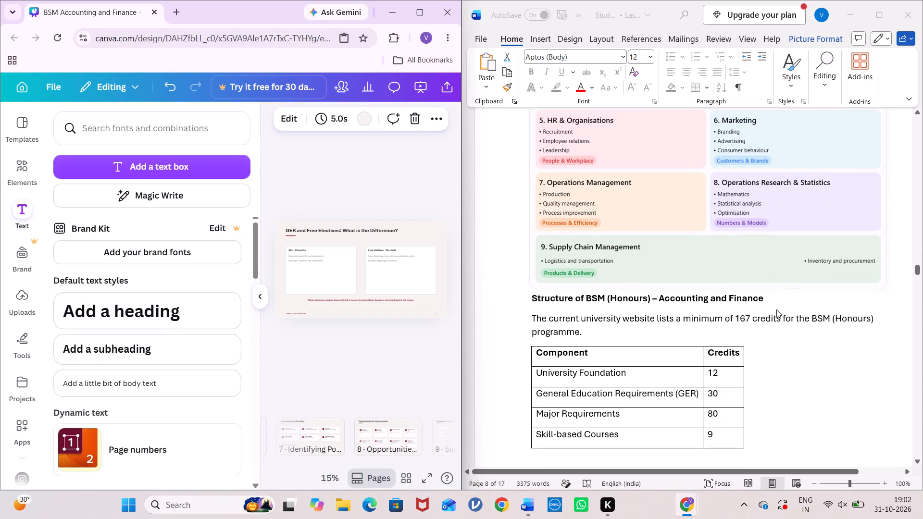
pyautogui.scroll(-1, 776, 309)
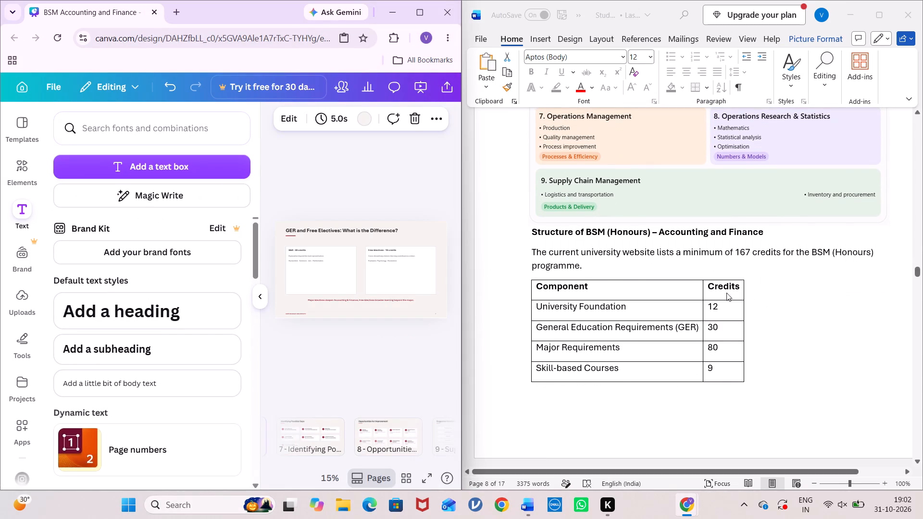
pyautogui.click(694, 301)
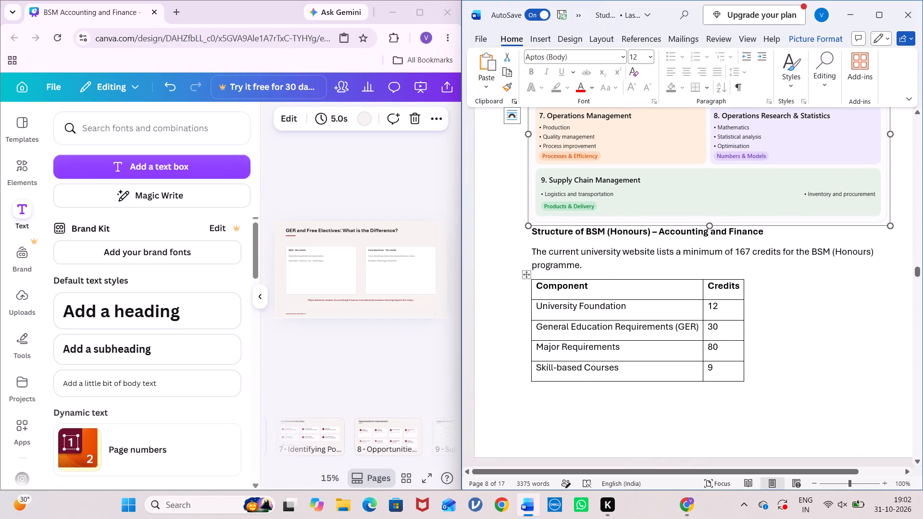
pyautogui.keyDown('ctrl'); pyautogui.click(662, 281); pyautogui.keyUp('ctrl')
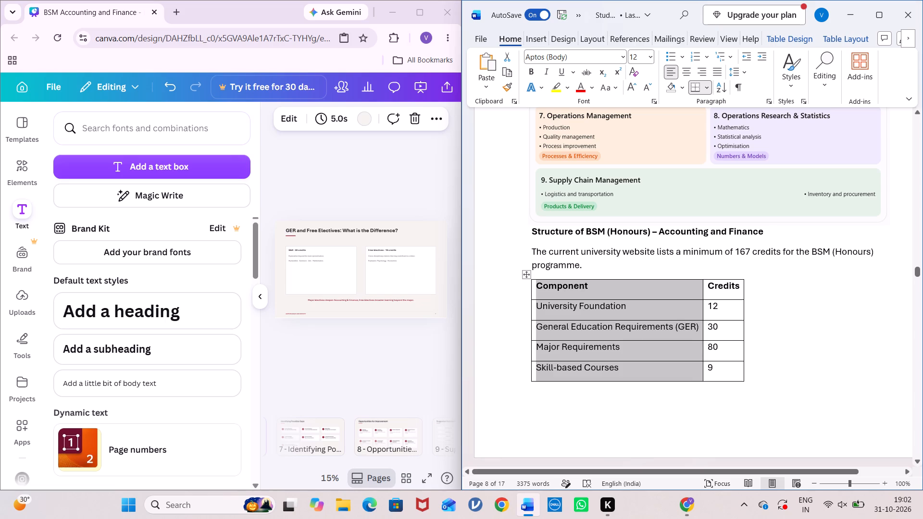
pyautogui.keyDown('ctrl'); pyautogui.click(721, 280); pyautogui.keyUp('ctrl')
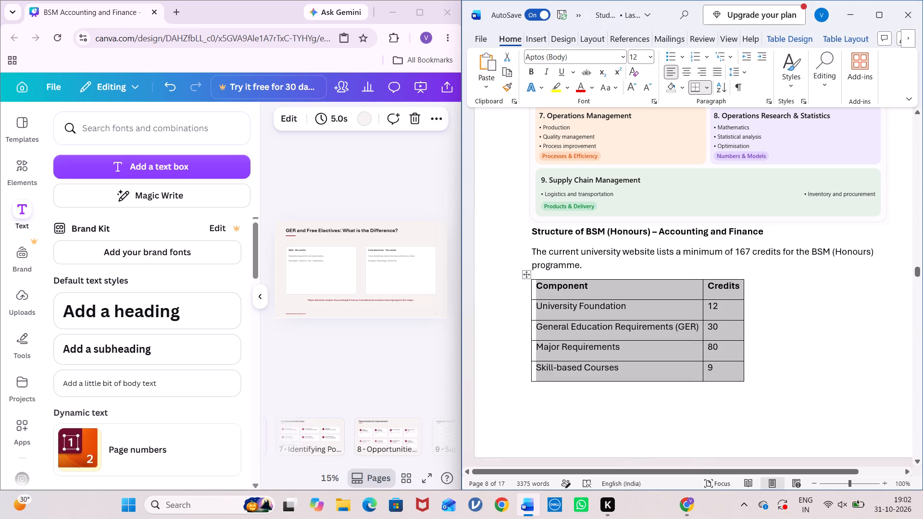
pyautogui.hotkey('ctrl', 'c')
# Return to page 5 of the Canva presentation and paste the copied Component and Credits table there.
pyautogui.click(295, 384)
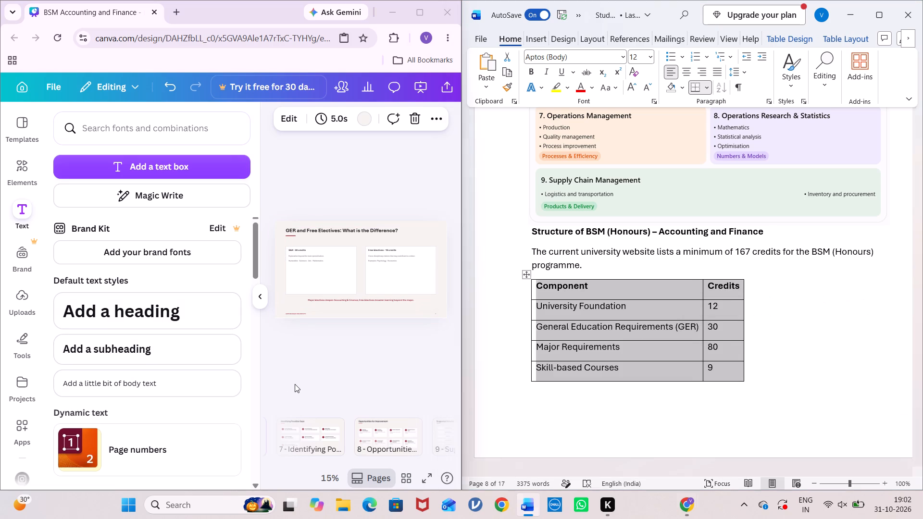
pyautogui.click(263, 291)
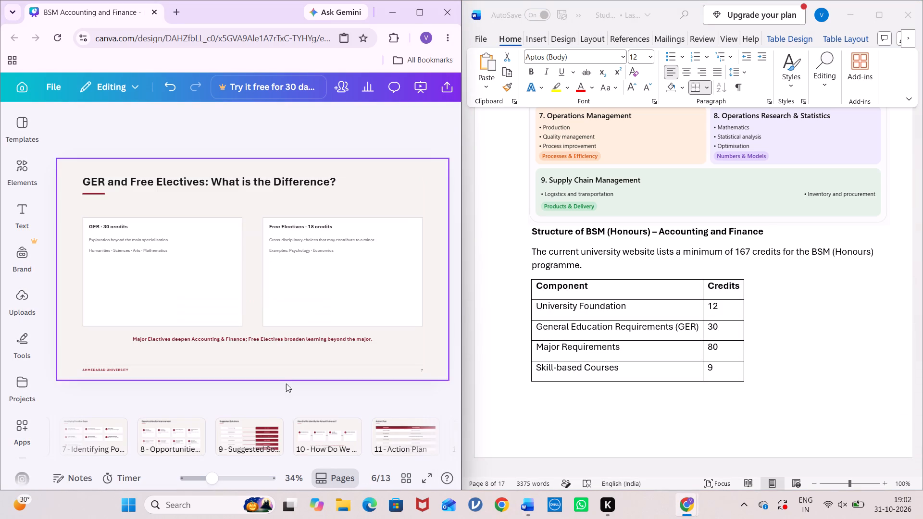
pyautogui.hscroll(2, 108, 428)
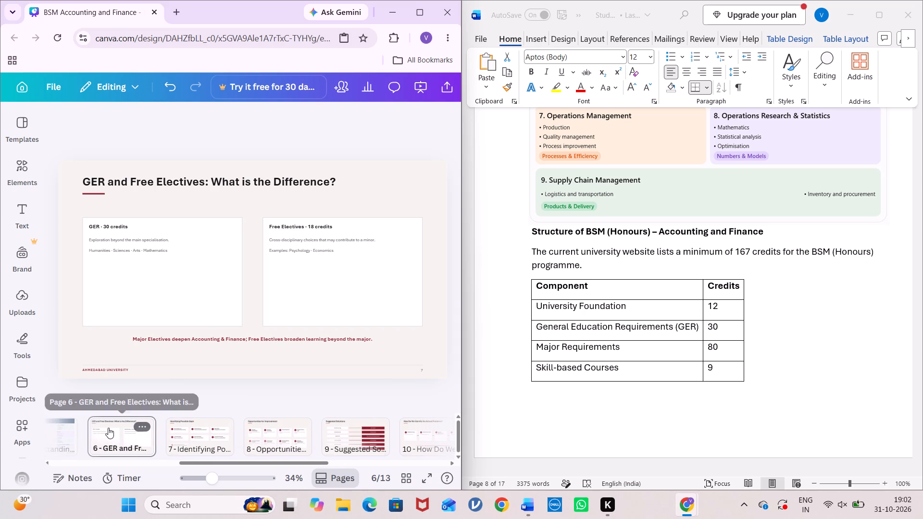
pyautogui.hscroll(1, 108, 428)
pyautogui.click(108, 428)
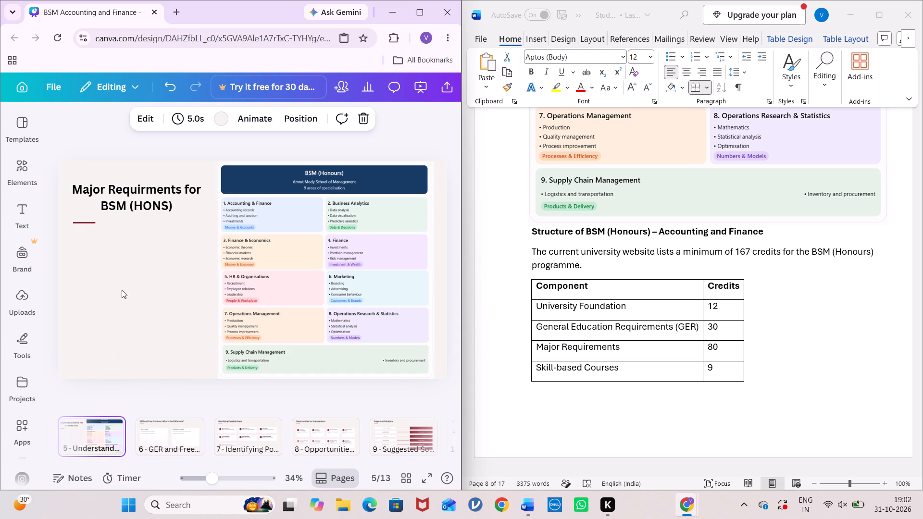
pyautogui.click(122, 290)
pyautogui.hotkey('ctrl', 'v')
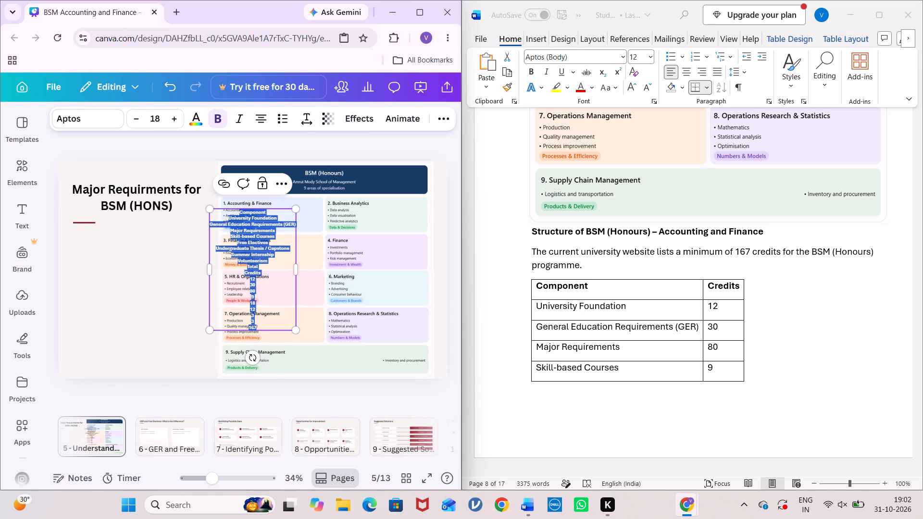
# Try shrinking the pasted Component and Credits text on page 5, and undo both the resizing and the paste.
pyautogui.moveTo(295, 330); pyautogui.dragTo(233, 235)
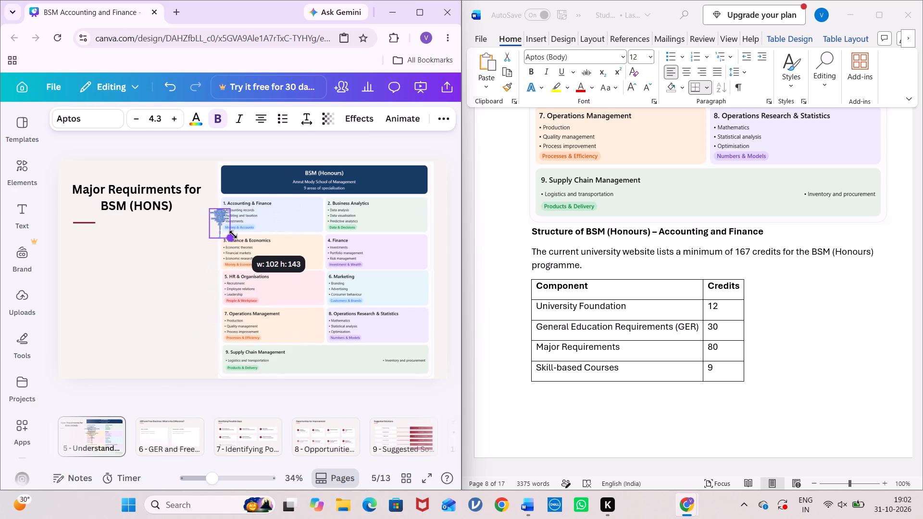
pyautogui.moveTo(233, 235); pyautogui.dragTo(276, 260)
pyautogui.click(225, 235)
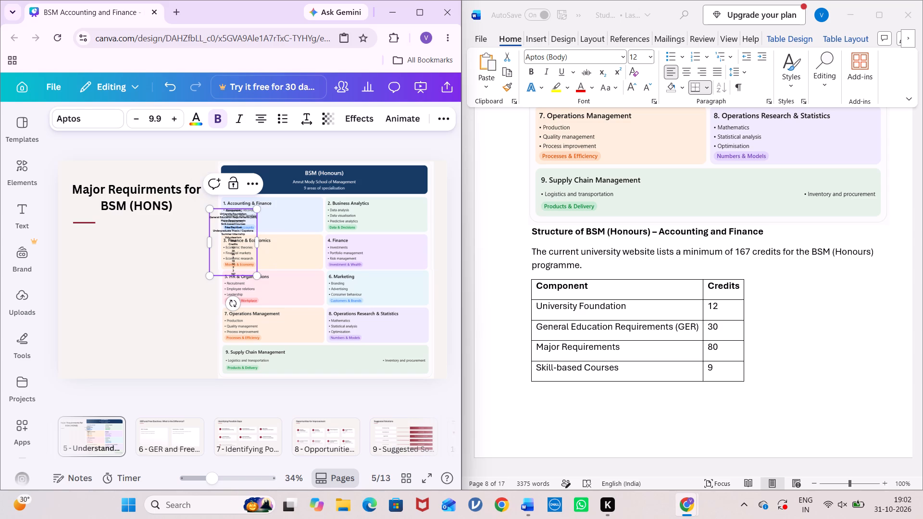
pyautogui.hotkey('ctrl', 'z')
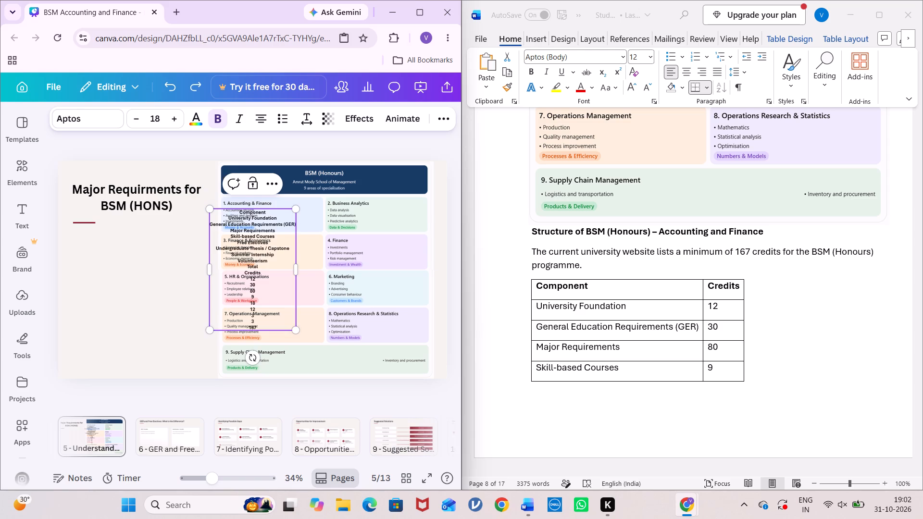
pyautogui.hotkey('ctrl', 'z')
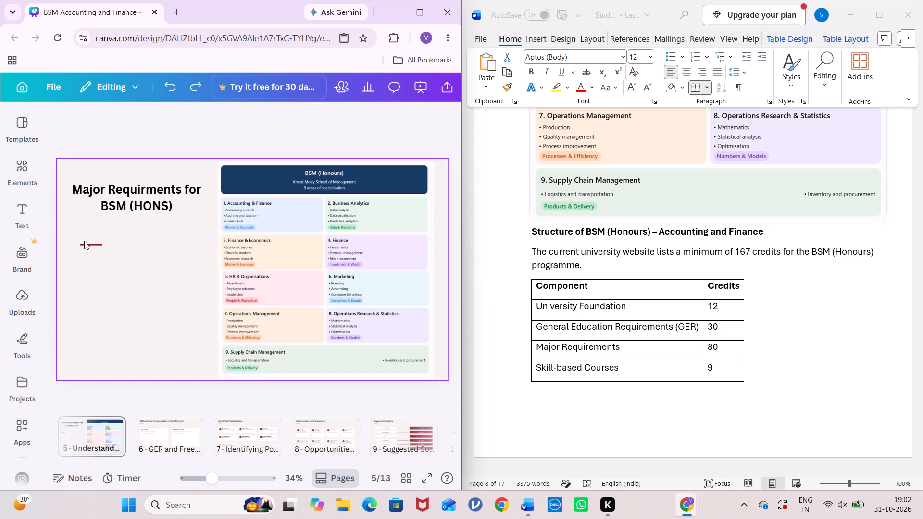
# Move the red accent line back up so it sits just beneath the Major Requirements heading on page 5.
pyautogui.moveTo(87, 241); pyautogui.dragTo(93, 236)
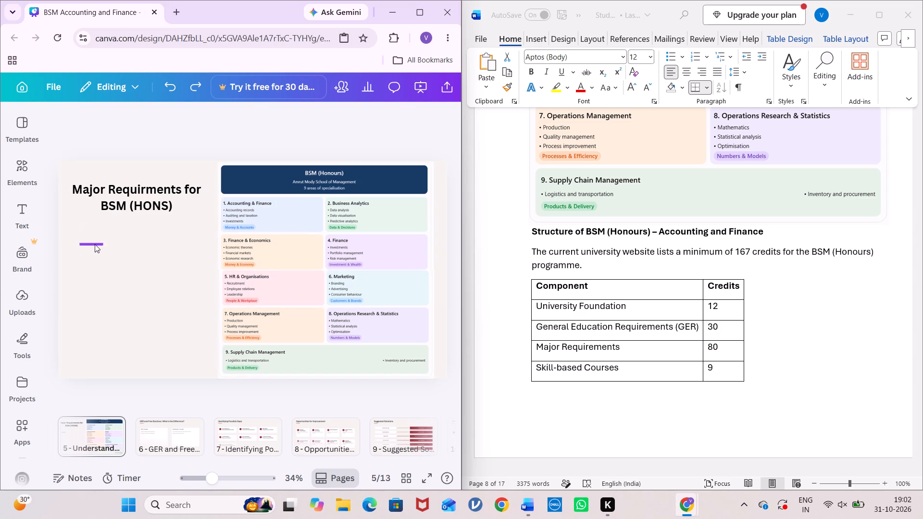
pyautogui.moveTo(95, 244); pyautogui.dragTo(89, 224)
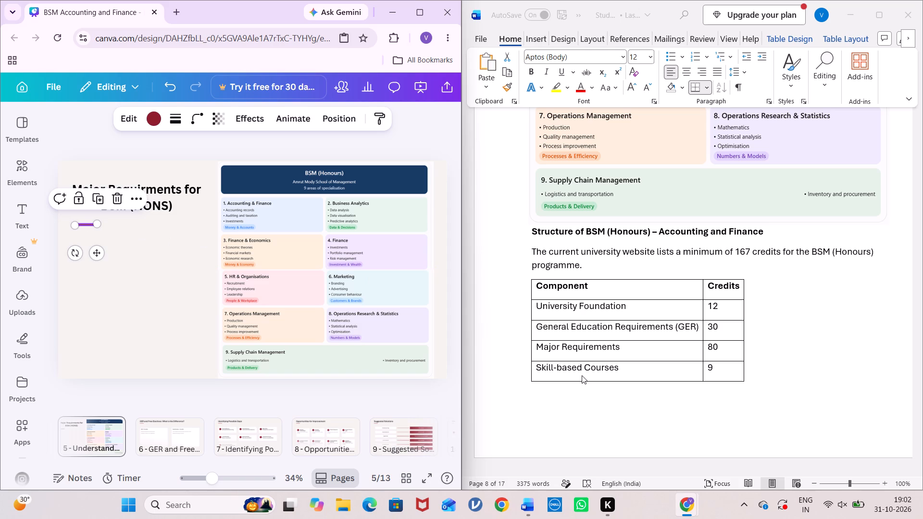
# Read back through the Word document from the Component and Credits table up to the SSETU student support section.
pyautogui.click(739, 394)
pyautogui.scroll(2, 739, 394)
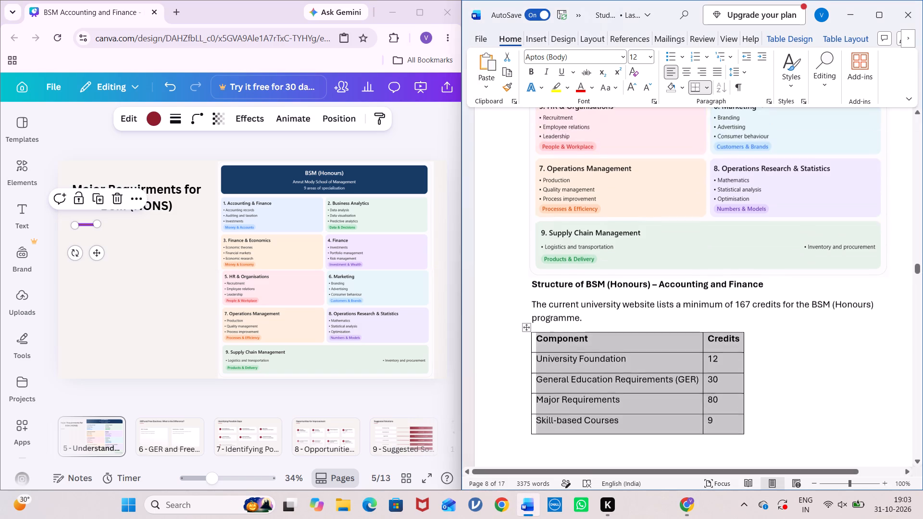
pyautogui.scroll(12, 739, 394)
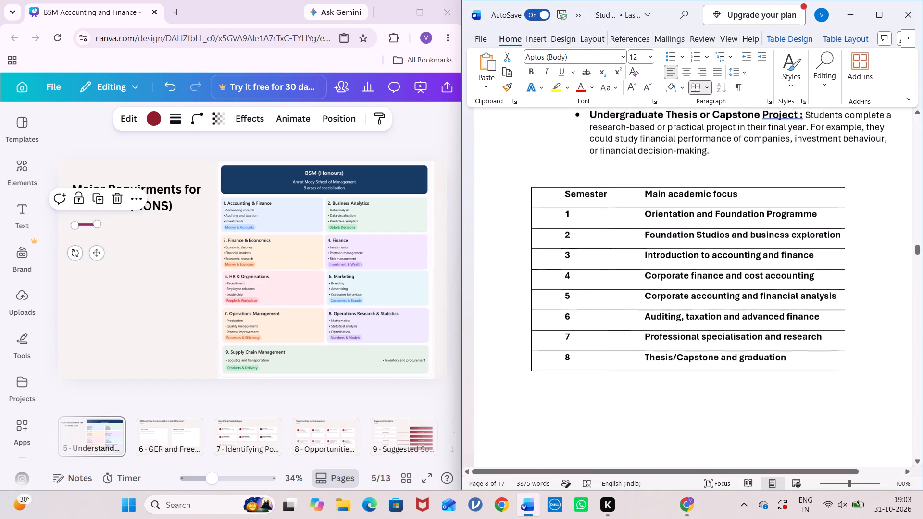
pyautogui.scroll(7, 739, 394)
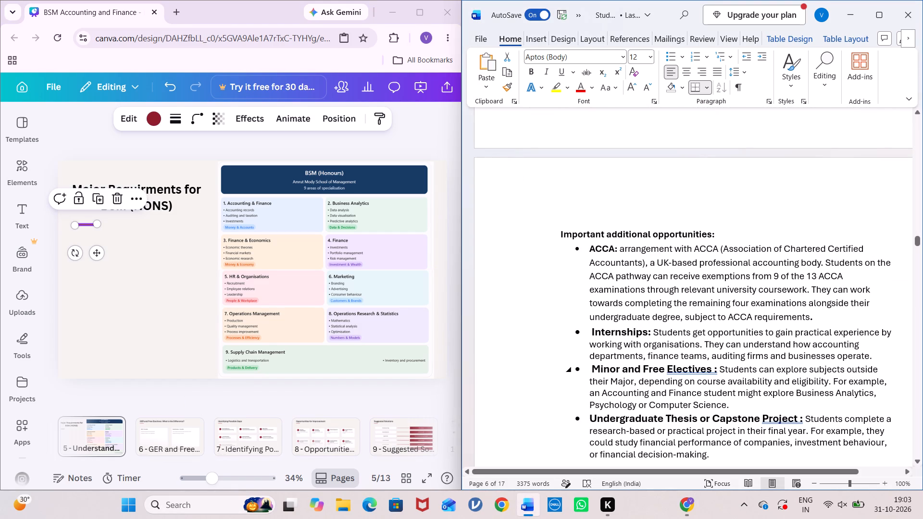
pyautogui.scroll(5, 600, 358)
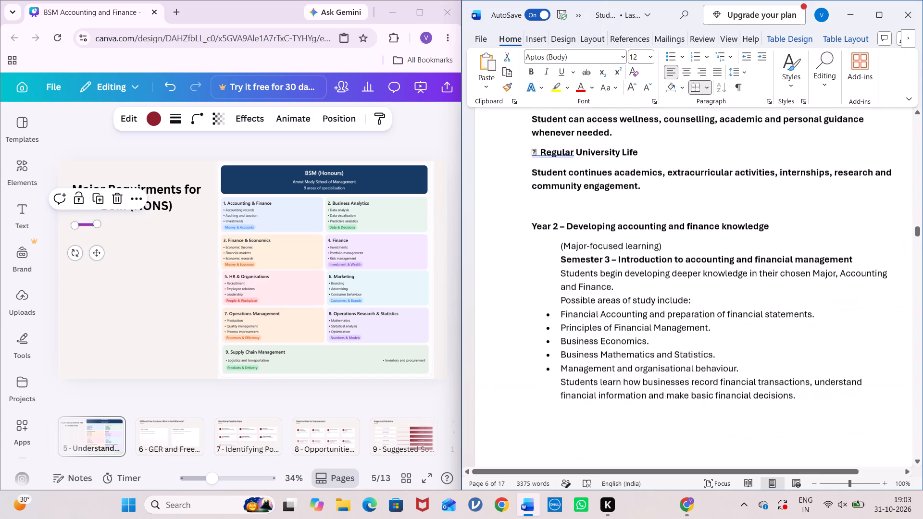
pyautogui.scroll(9, 600, 358)
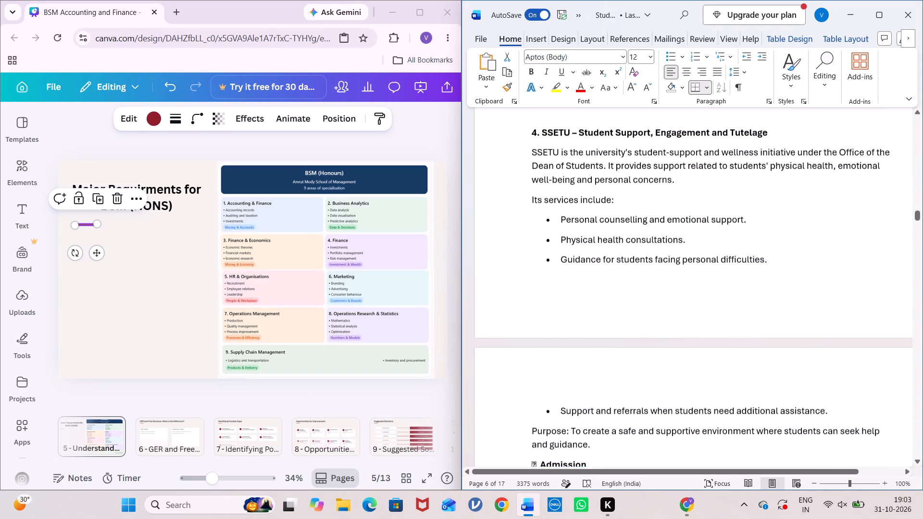
pyautogui.scroll(3, 600, 358)
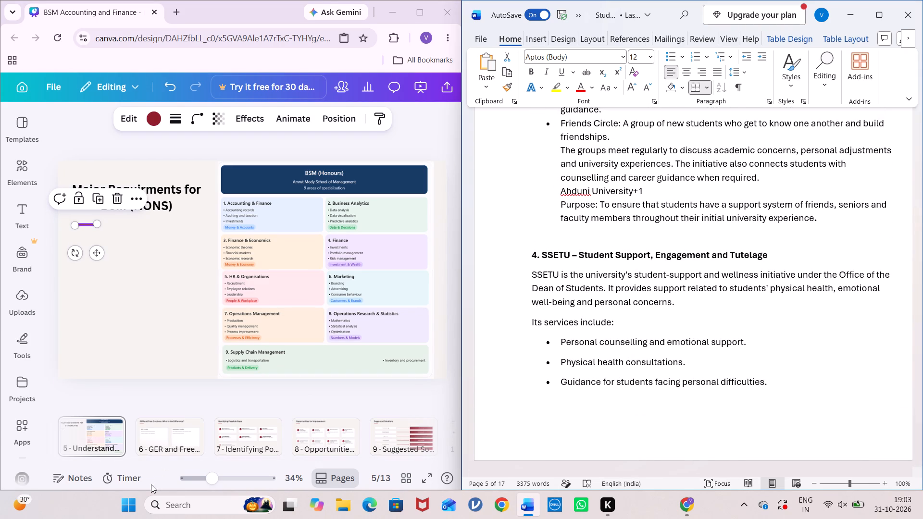
# Compare page 3, Understanding the Undergraduate Structure, with the Semester 1 and 2 and Orientation Week sections in the Word document.
pyautogui.hscroll(4, 179, 442)
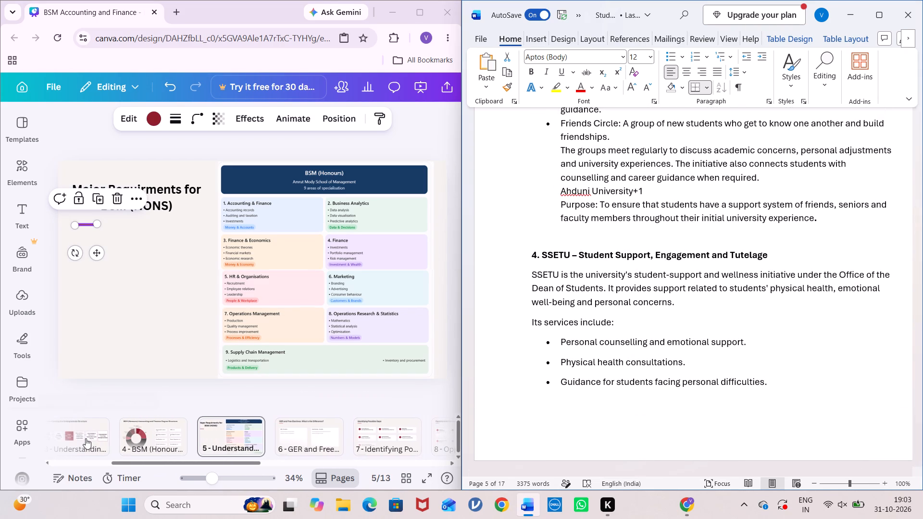
pyautogui.click(86, 438)
pyautogui.hscroll(3, 86, 438)
pyautogui.click(162, 438)
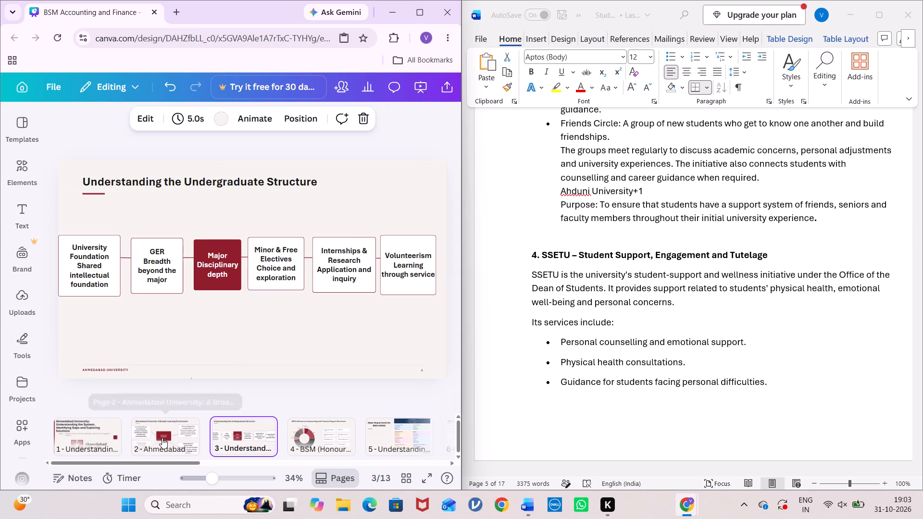
pyautogui.click(252, 445)
pyautogui.scroll(13, 624, 326)
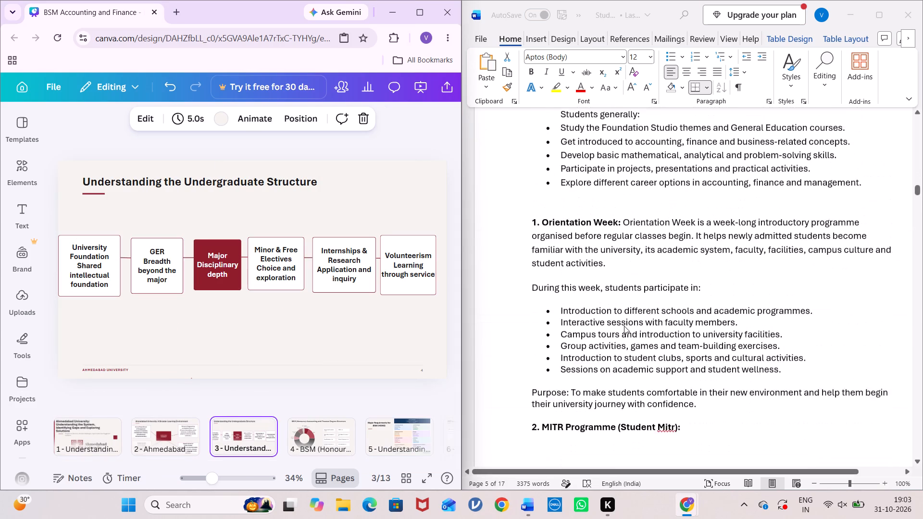
pyautogui.scroll(3, 624, 326)
# Look through pages 7 to 11 of the presentation, from Identifying Possible Gaps to the Action Plan.
pyautogui.hscroll(-3, 390, 430)
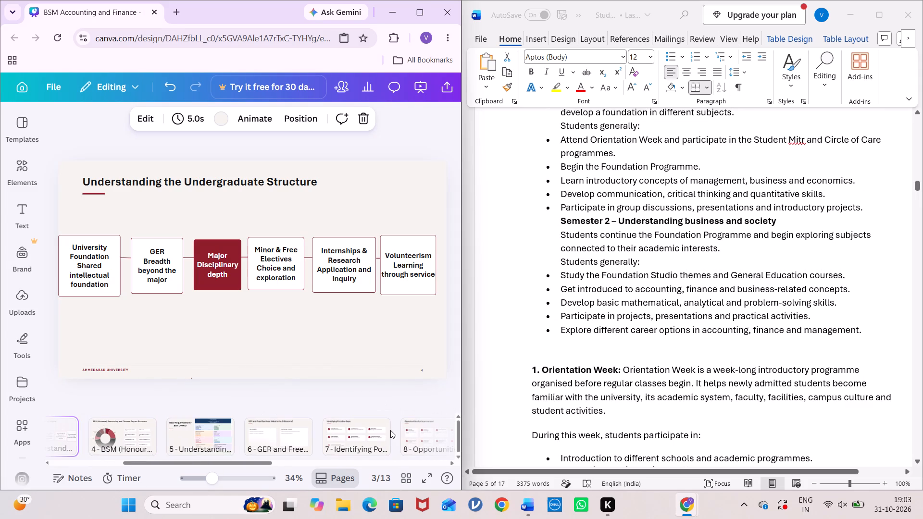
pyautogui.click(355, 436)
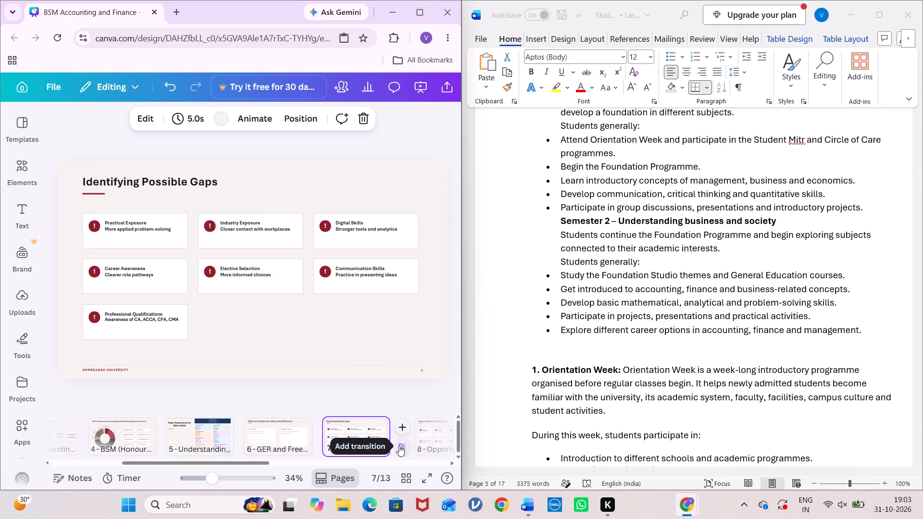
pyautogui.click(427, 441)
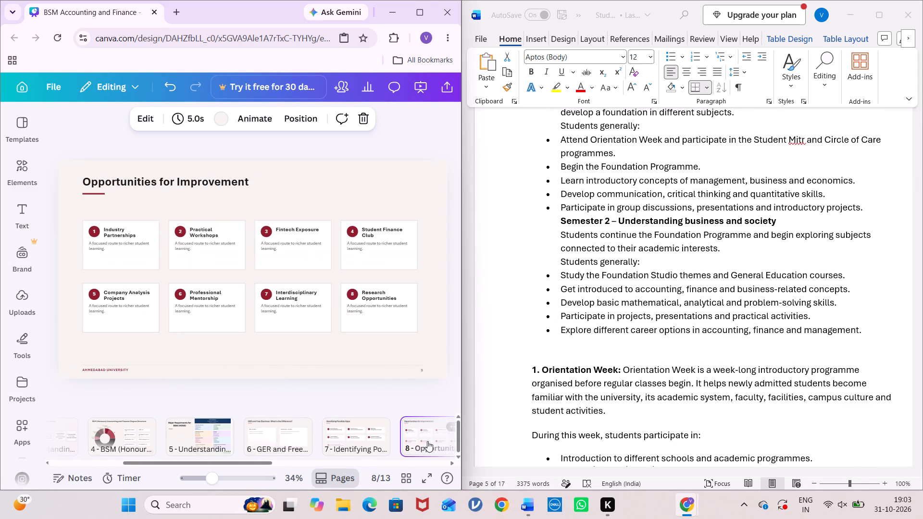
pyautogui.hscroll(-2, 427, 441)
pyautogui.click(404, 439)
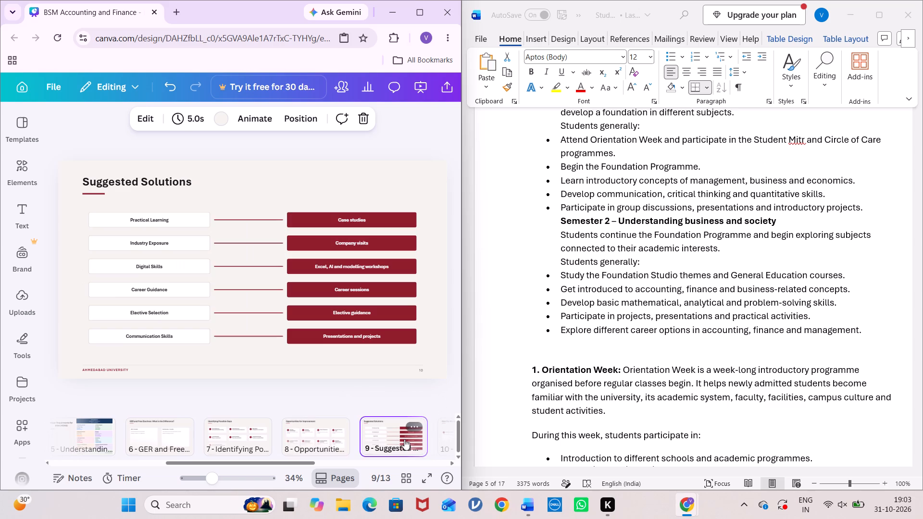
pyautogui.hscroll(-2, 404, 439)
pyautogui.click(404, 439)
pyautogui.hscroll(-2, 404, 439)
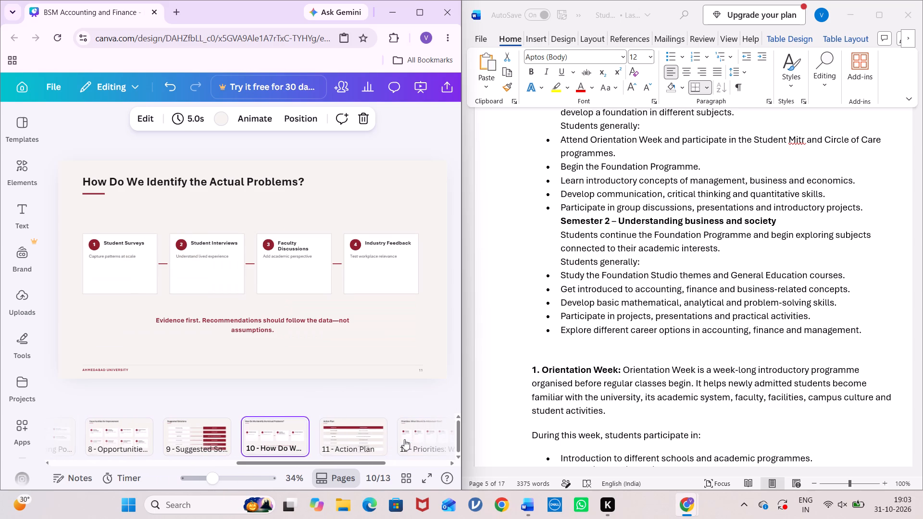
pyautogui.doubleClick(404, 439)
pyautogui.click(352, 439)
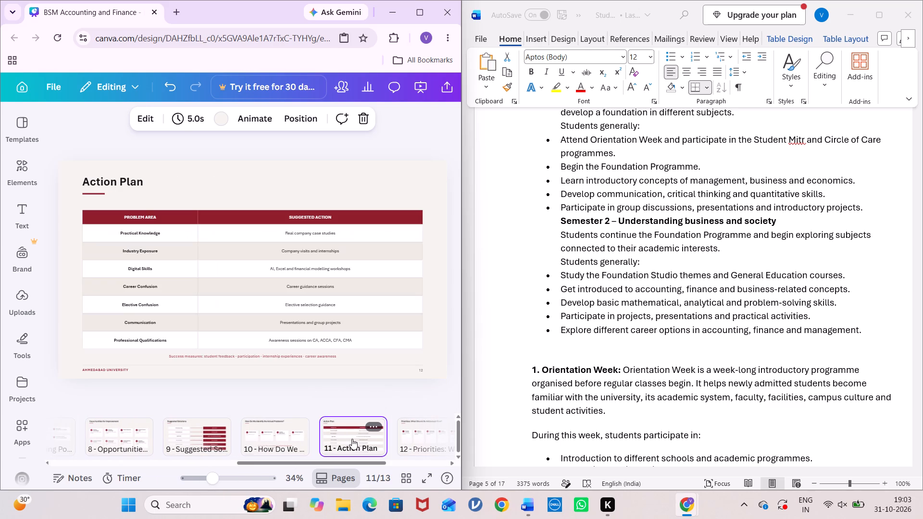
# Check page 3's undergraduate structure and page 4's degree structure chart, and return to page 5.
pyautogui.hscroll(5, 352, 439)
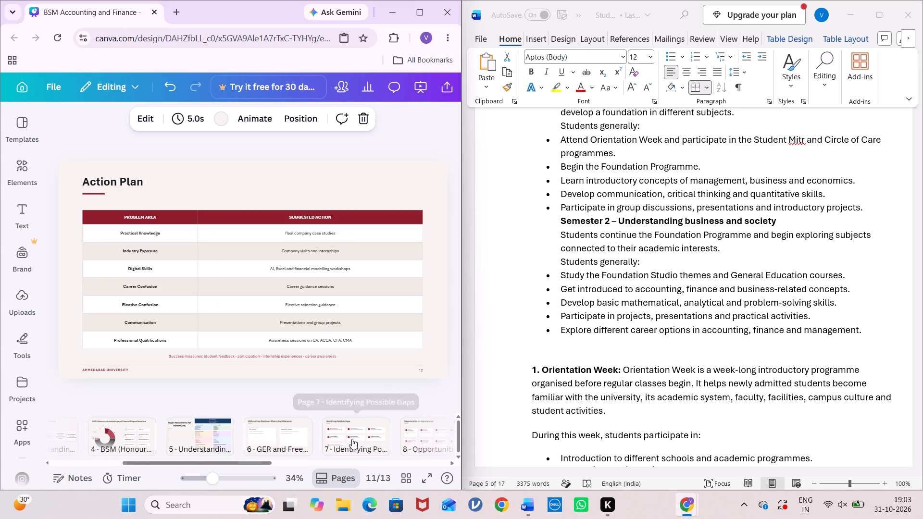
pyautogui.hscroll(3, 352, 439)
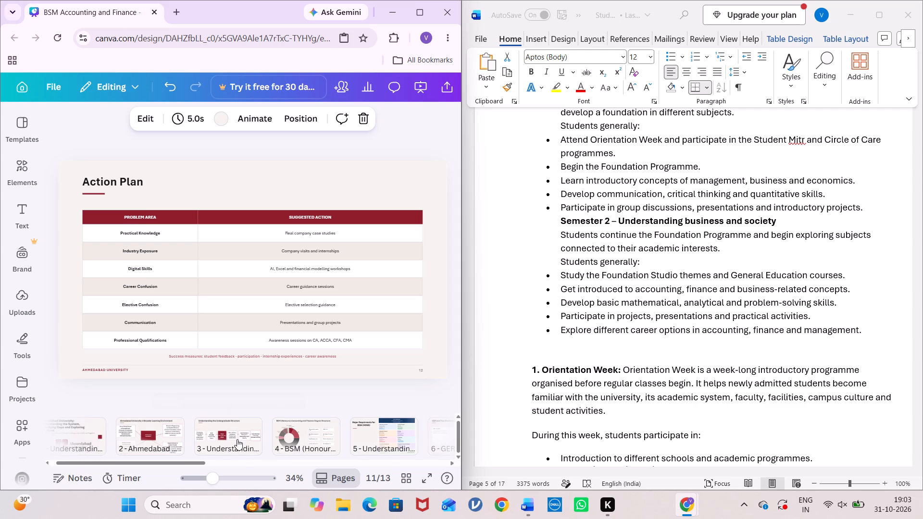
pyautogui.click(237, 439)
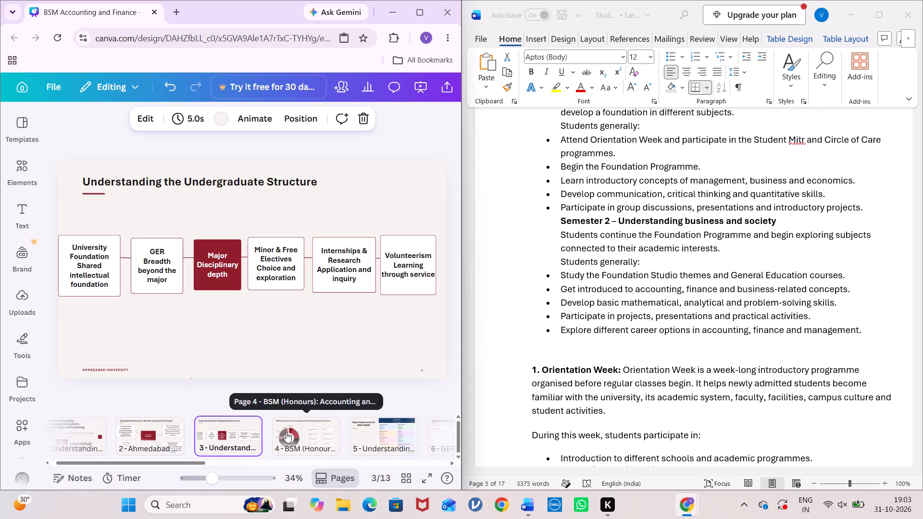
pyautogui.rightClick(286, 432)
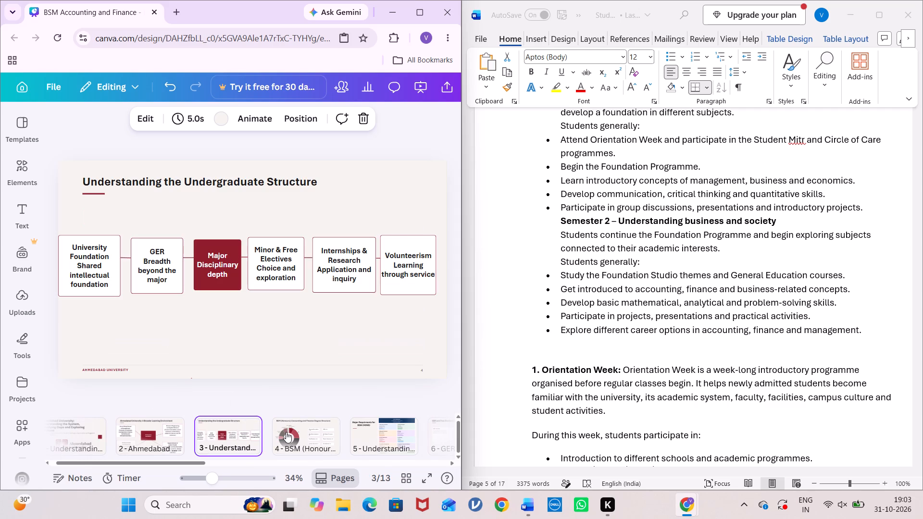
pyautogui.click(286, 432)
pyautogui.click(203, 388)
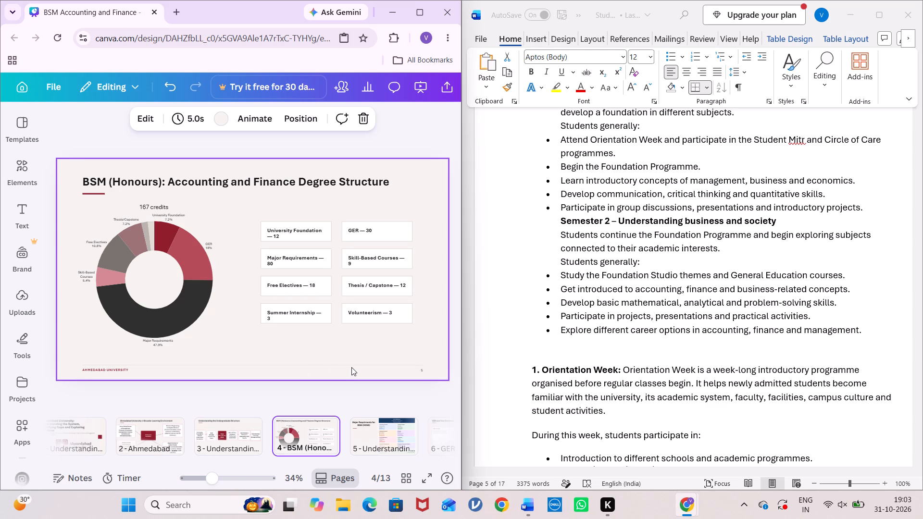
pyautogui.click(373, 430)
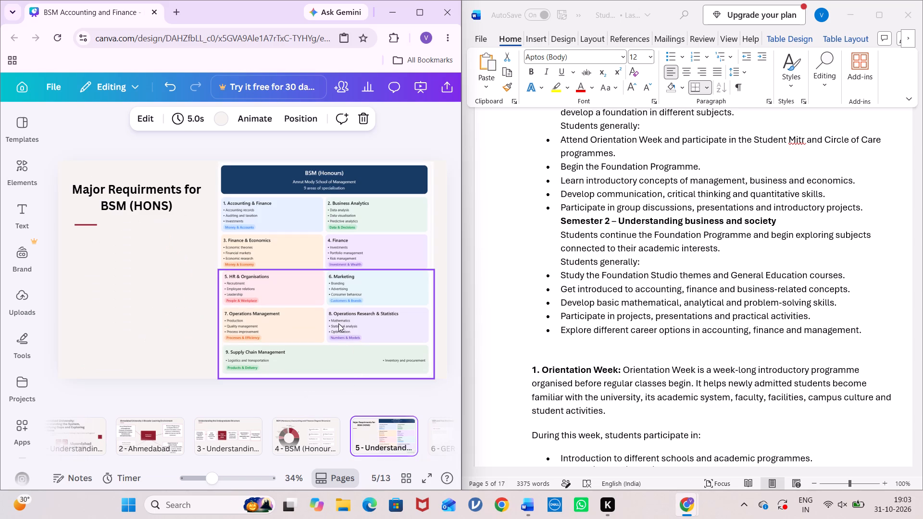
# Find the Year 1 – Foundation and exploration section with its Semester 1 and 2 descriptions in the Word document.
pyautogui.scroll(2, 672, 313)
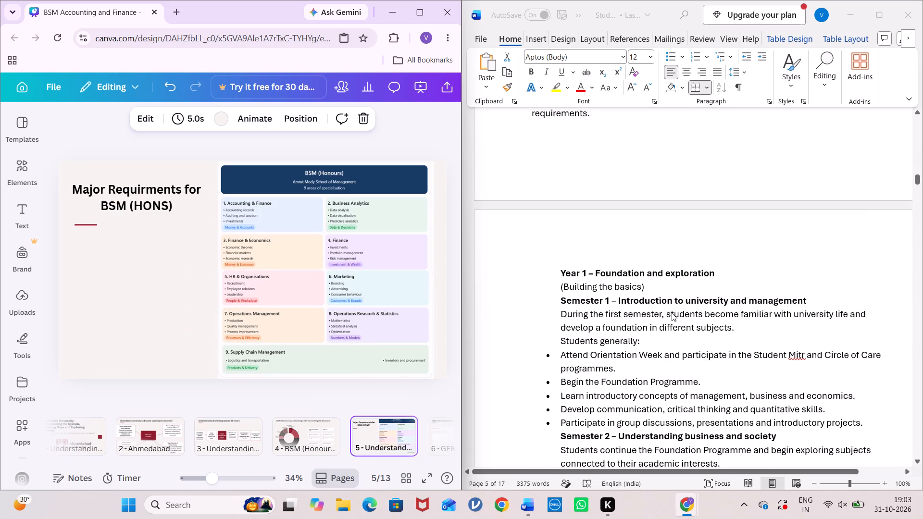
pyautogui.scroll(1, 672, 313)
pyautogui.scroll(-1, 672, 313)
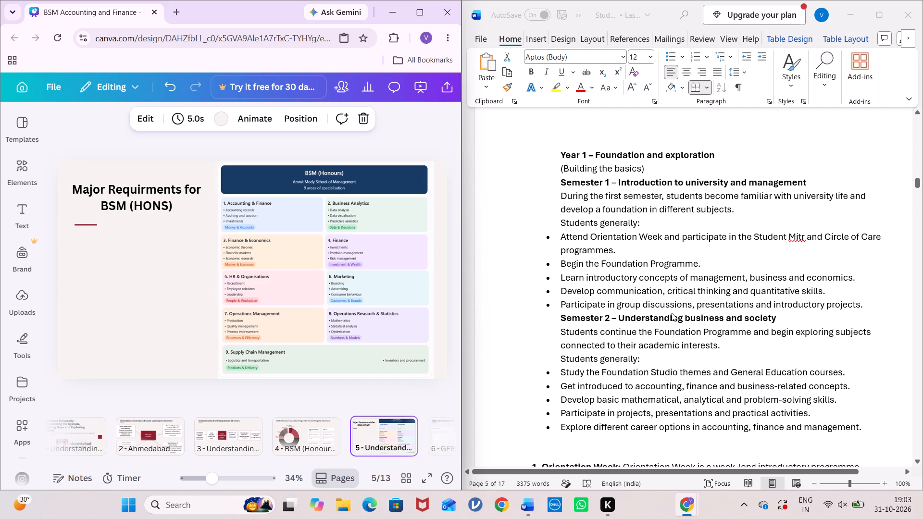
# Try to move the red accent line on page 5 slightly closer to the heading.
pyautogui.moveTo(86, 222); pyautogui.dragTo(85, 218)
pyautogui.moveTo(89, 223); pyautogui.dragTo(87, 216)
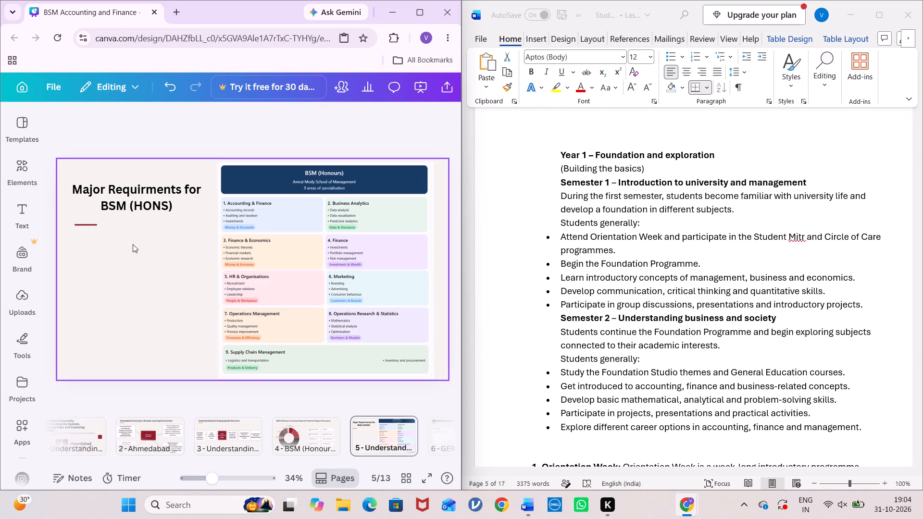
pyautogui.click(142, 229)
# Replace page 5's heading text with "SEMESTER WISE JOURNEY".
pyautogui.click(143, 201)
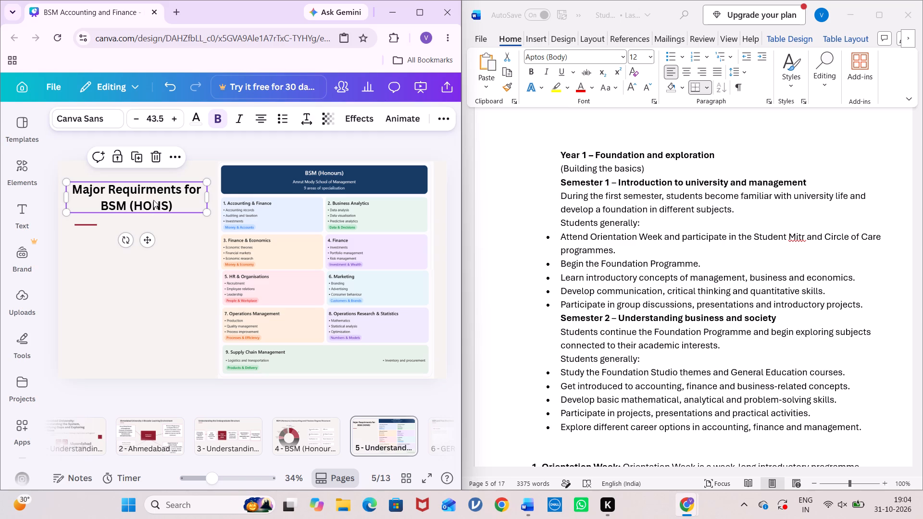
pyautogui.doubleClick(154, 200)
pyautogui.hotkey('ctrl', 'a')
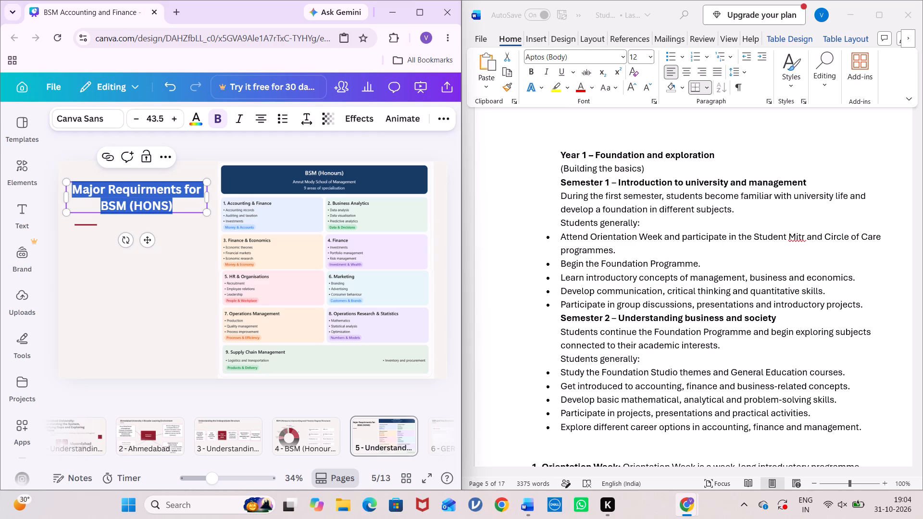
pyautogui.press('BackSpace')
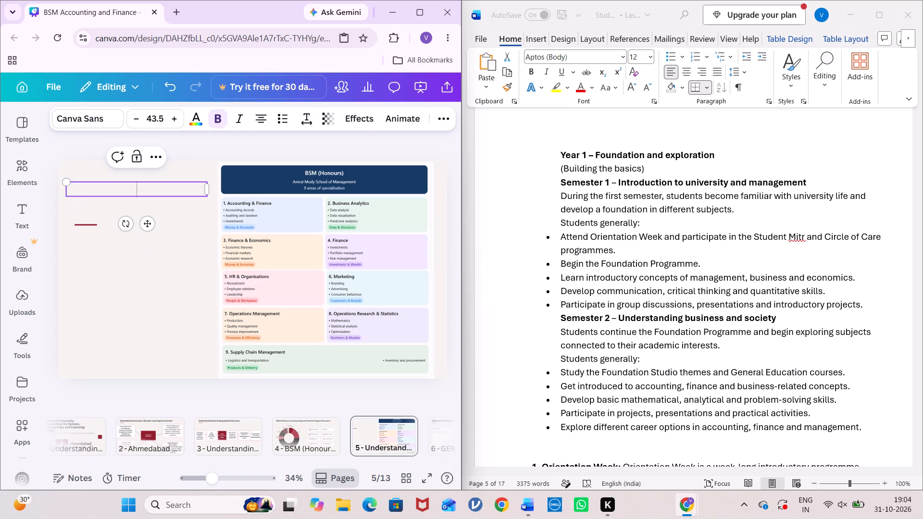
pyautogui.write('SEMESTER WISE')
pyautogui.press('space')
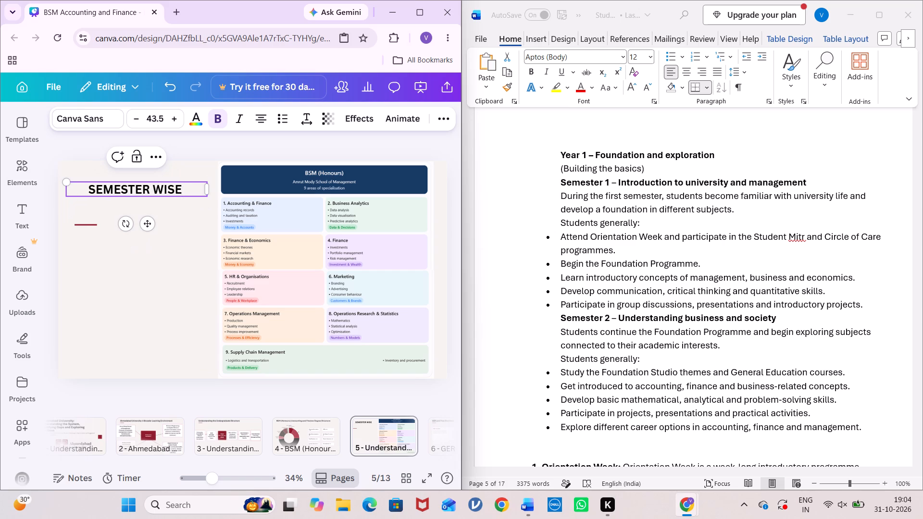
pyautogui.write('JU')
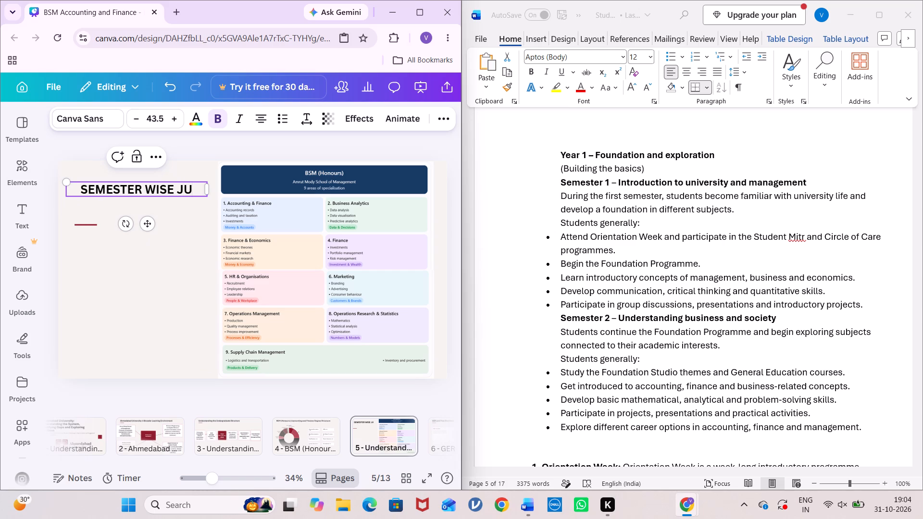
pyautogui.press('BackSpace')
pyautogui.write('OURNEY')
pyautogui.press('Return')
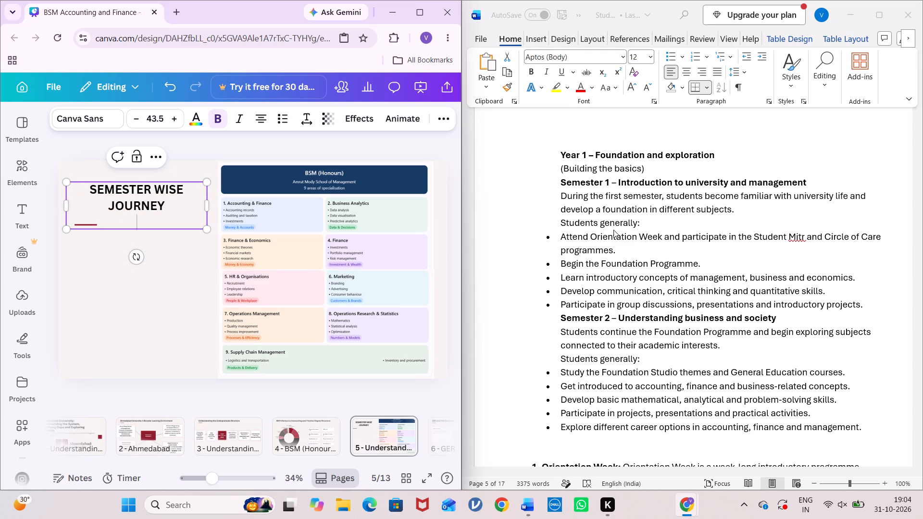
pyautogui.click(613, 230)
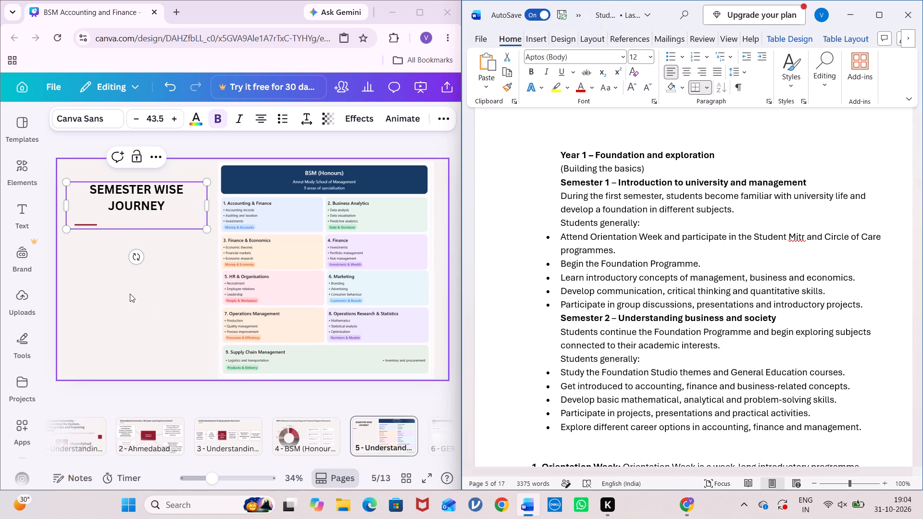
pyautogui.click(126, 289)
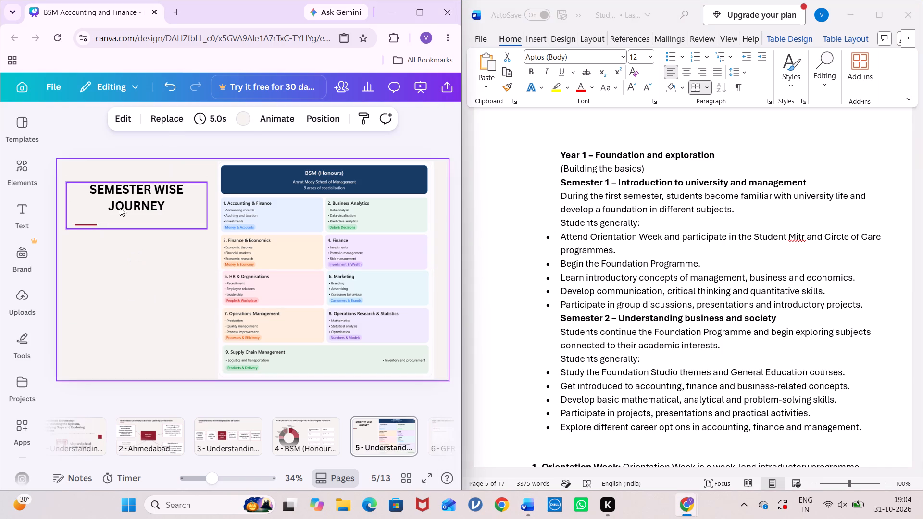
# Move the heading toward page 5's upper-left corner and place the red accent line just beneath it.
pyautogui.moveTo(154, 191); pyautogui.dragTo(133, 173)
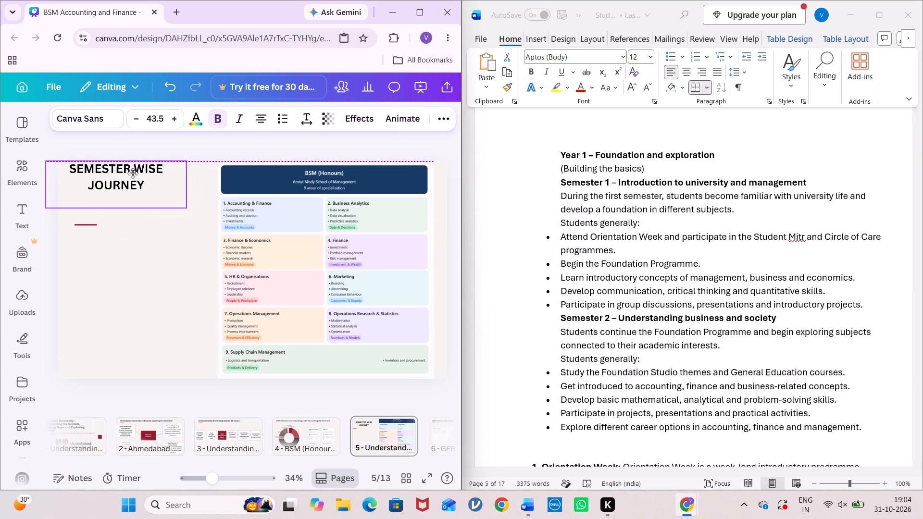
pyautogui.moveTo(133, 173); pyautogui.dragTo(133, 176)
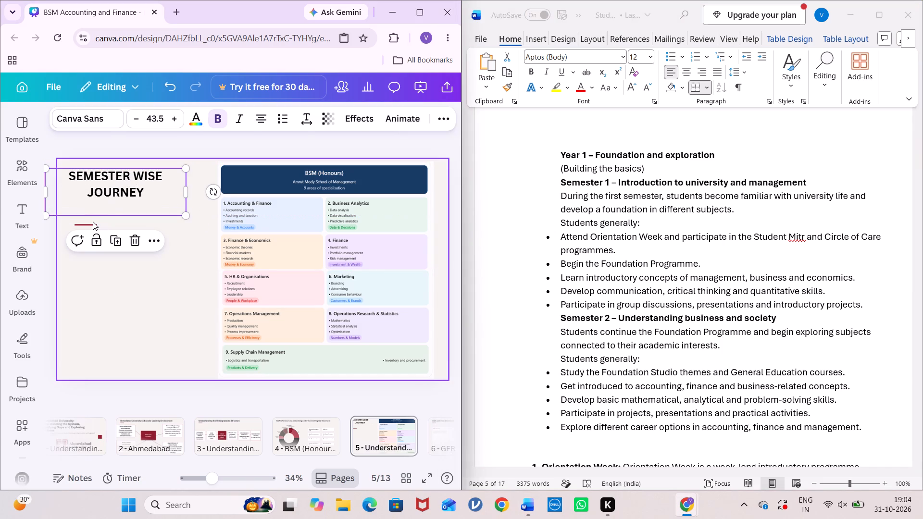
pyautogui.click(93, 222)
pyautogui.moveTo(93, 224); pyautogui.dragTo(90, 212)
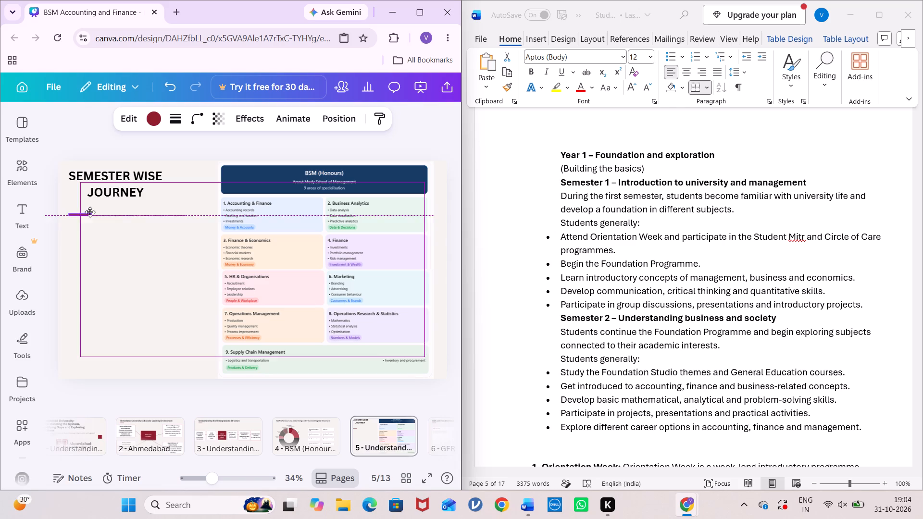
pyautogui.moveTo(90, 212); pyautogui.dragTo(83, 205)
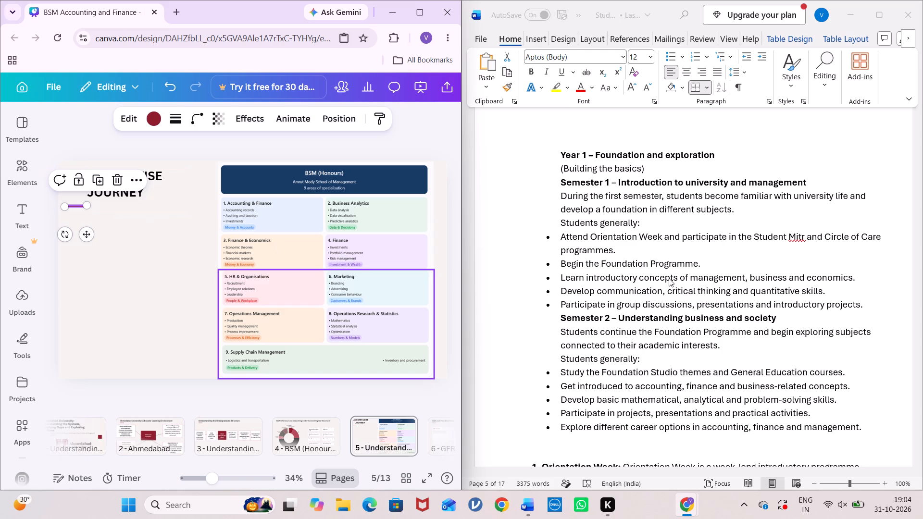
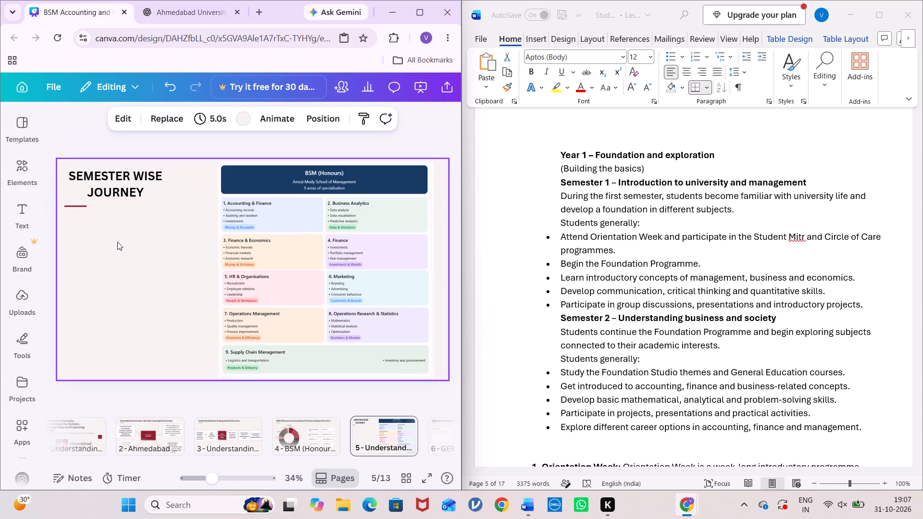
pyautogui.hotkey('ctrl', 'v')
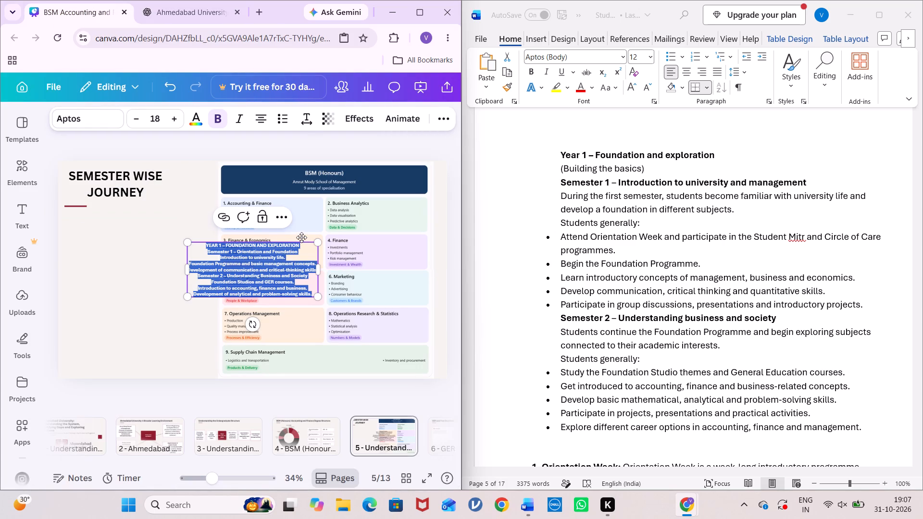
pyautogui.moveTo(301, 239); pyautogui.dragTo(183, 215)
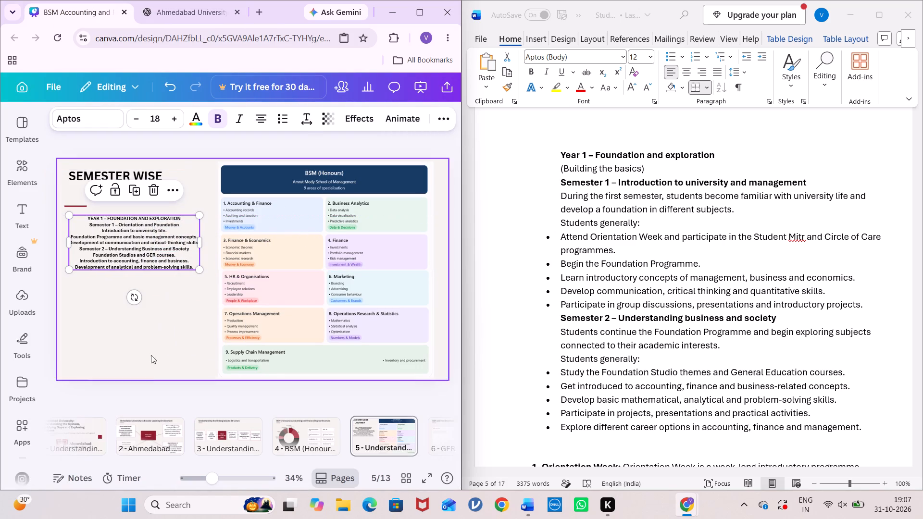
# Check the font size of the Amrut Mody School box on page 2 and set page 5's Year 1 text to size 28.
pyautogui.click(145, 434)
pyautogui.click(124, 251)
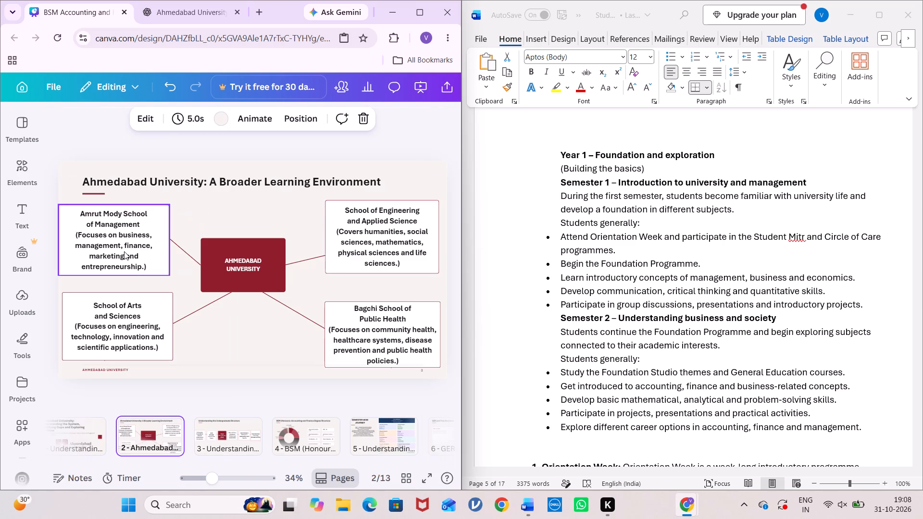
pyautogui.click(253, 444)
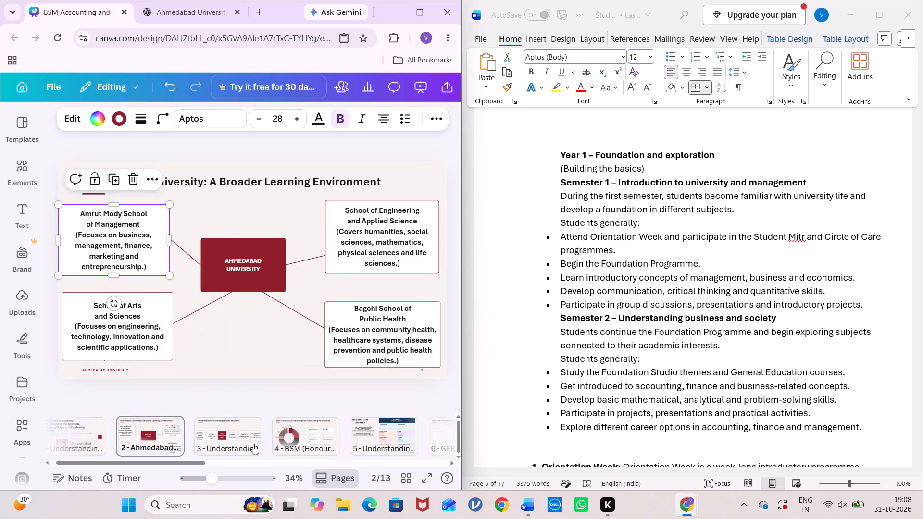
pyautogui.click(356, 439)
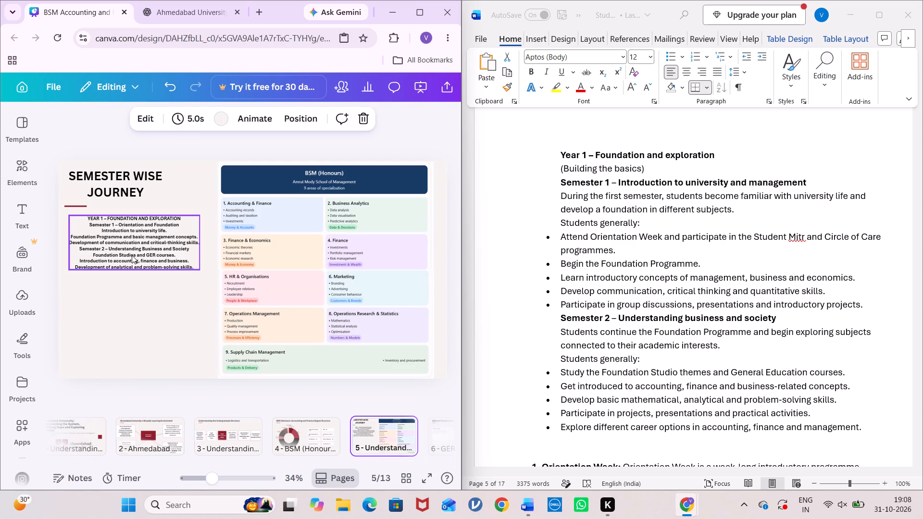
pyautogui.click(132, 255)
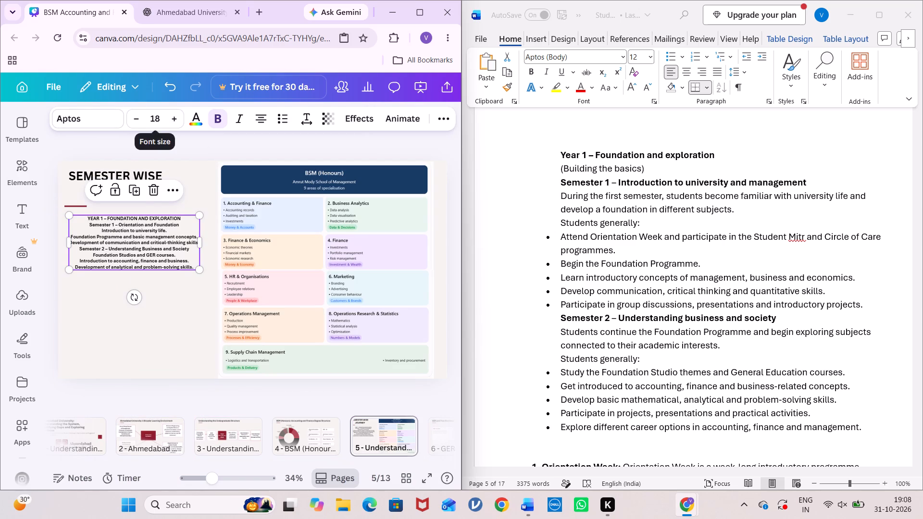
pyautogui.click(159, 122)
pyautogui.scroll(-1, 145, 333)
pyautogui.click(145, 333)
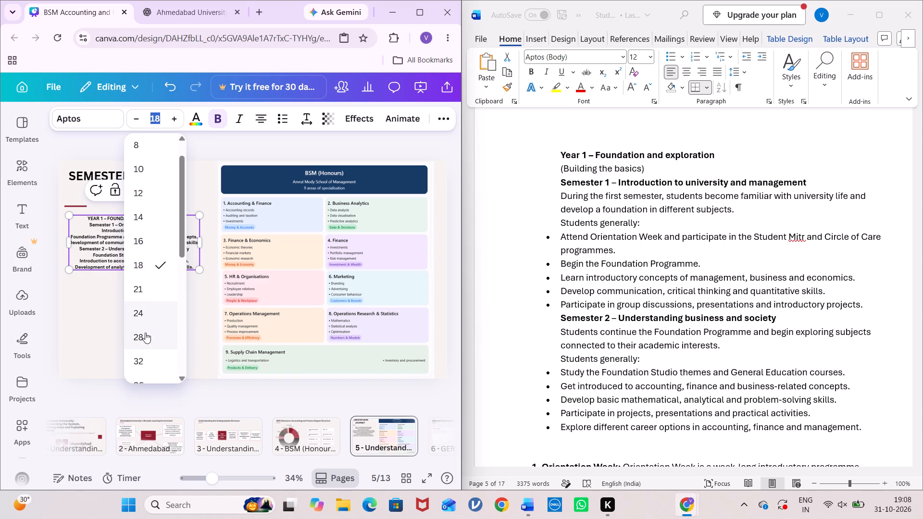
# Left-align the Year 1 text and narrow its box to fit beside the BSM (Honours) graphic.
pyautogui.click(259, 280)
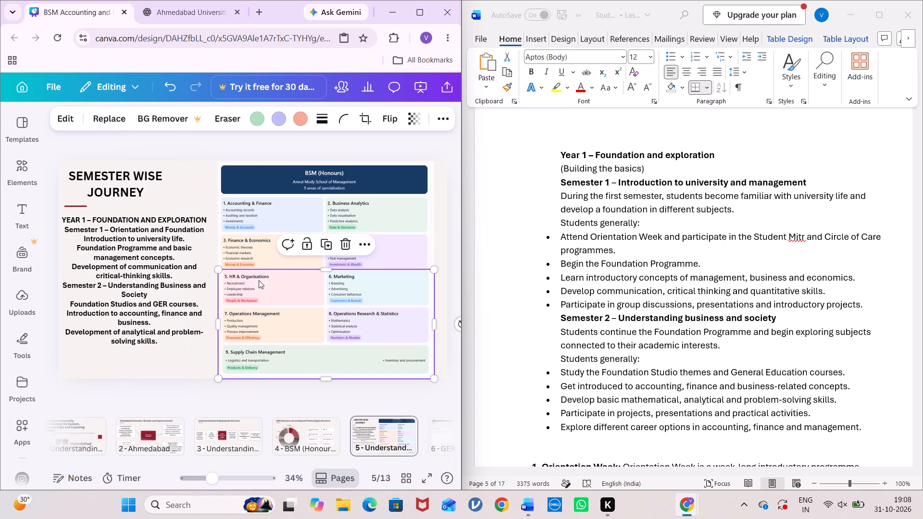
pyautogui.click(165, 248)
pyautogui.click(261, 120)
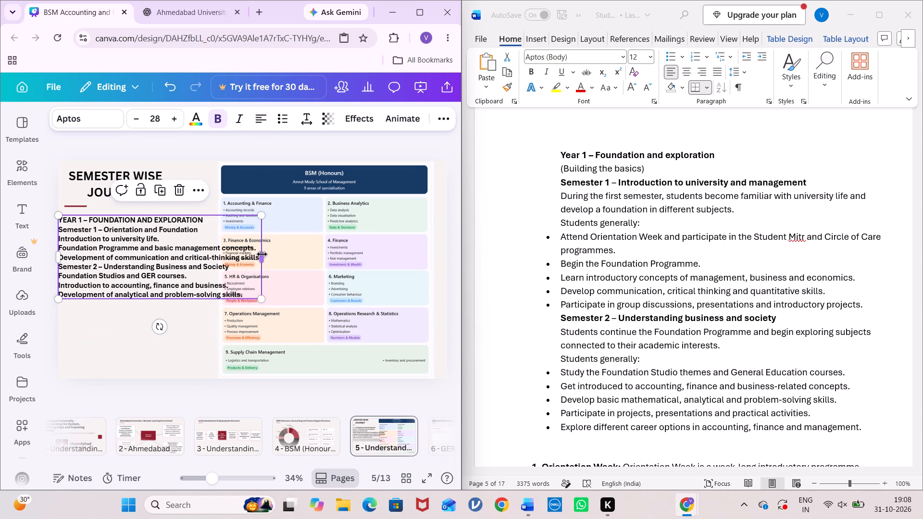
pyautogui.moveTo(262, 254); pyautogui.dragTo(202, 242)
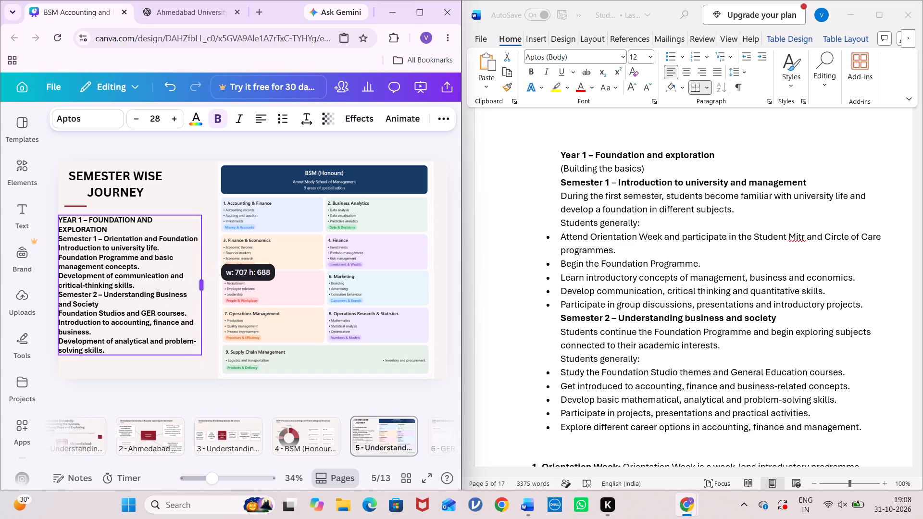
pyautogui.moveTo(202, 242); pyautogui.dragTo(207, 242)
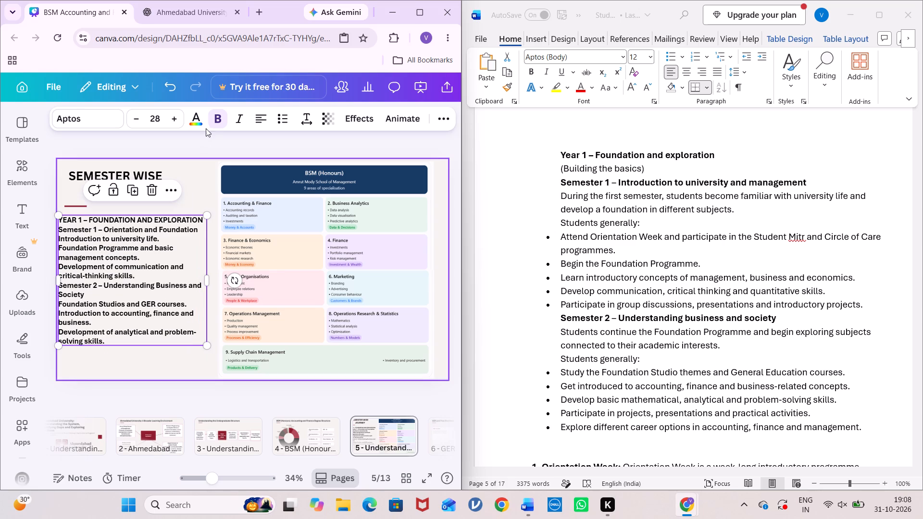
# Format the three Semester 1 points, from university life to critical-thinking skills, as a bulleted list.
pyautogui.click(144, 321)
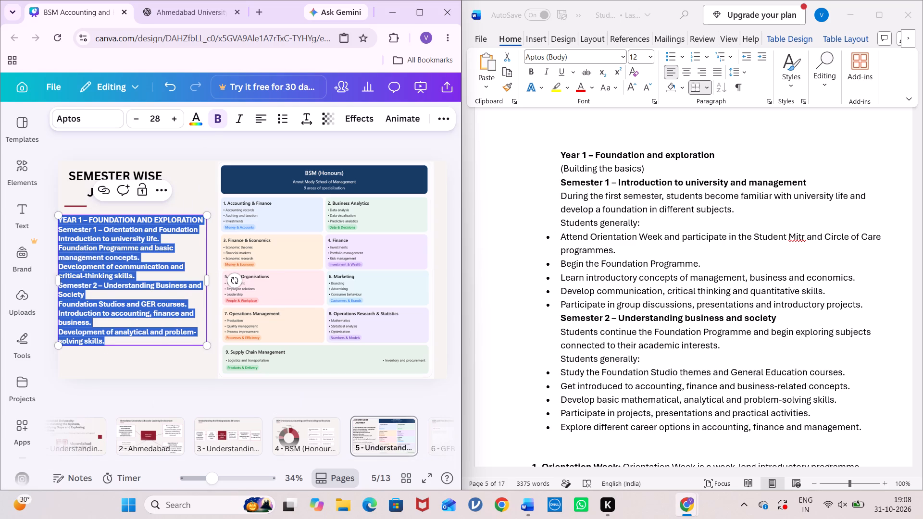
pyautogui.click(153, 373)
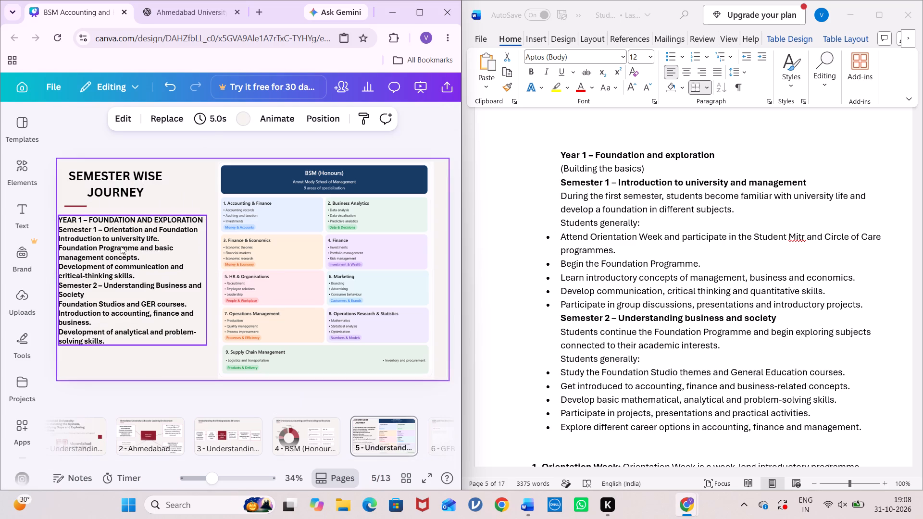
pyautogui.click(102, 245)
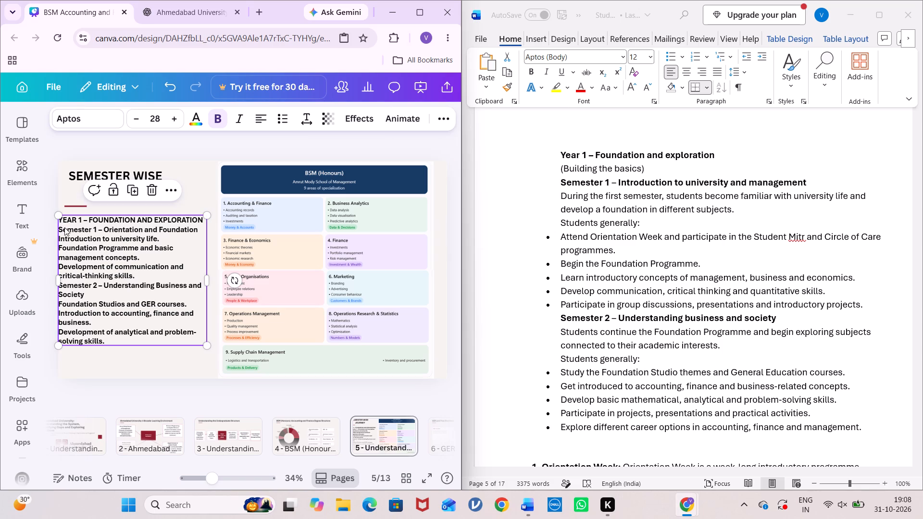
pyautogui.doubleClick(106, 231)
pyautogui.click(106, 231)
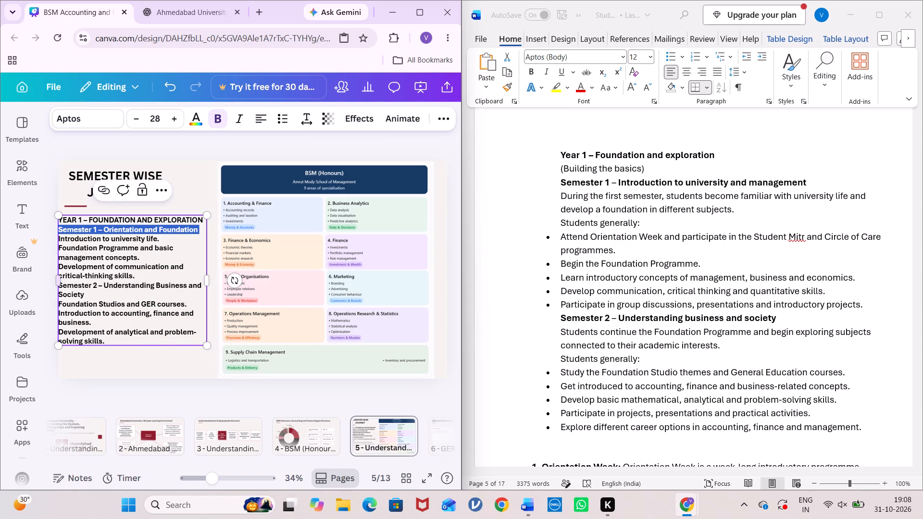
pyautogui.moveTo(60, 238); pyautogui.dragTo(126, 258)
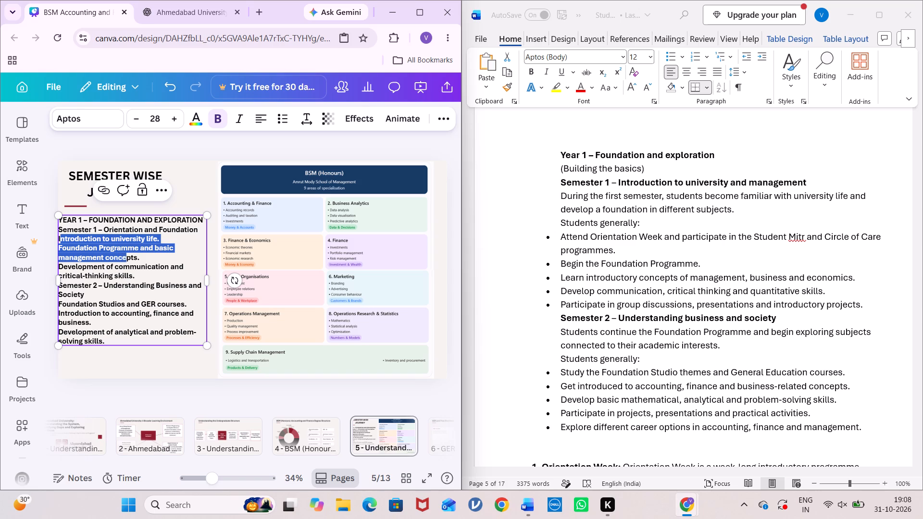
pyautogui.moveTo(126, 258); pyautogui.dragTo(145, 274)
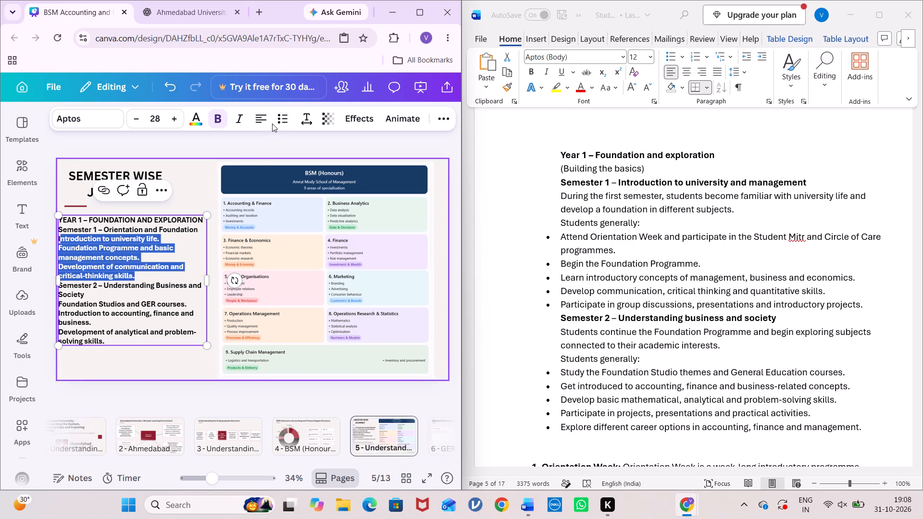
pyautogui.click(287, 119)
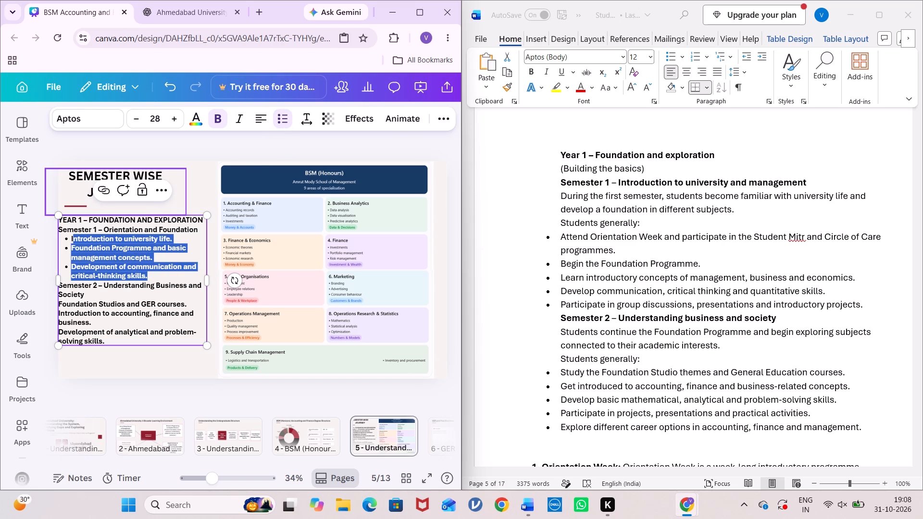
# Format the three Semester 2 points, from Foundation Studios to problem-solving skills, as a bulleted list.
pyautogui.click(123, 303)
pyautogui.moveTo(59, 302); pyautogui.dragTo(75, 307)
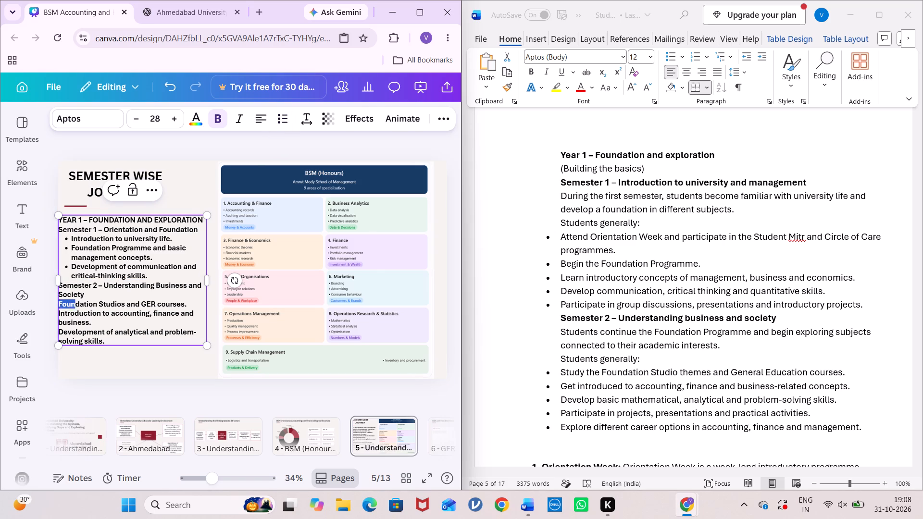
pyautogui.moveTo(75, 307); pyautogui.dragTo(115, 342)
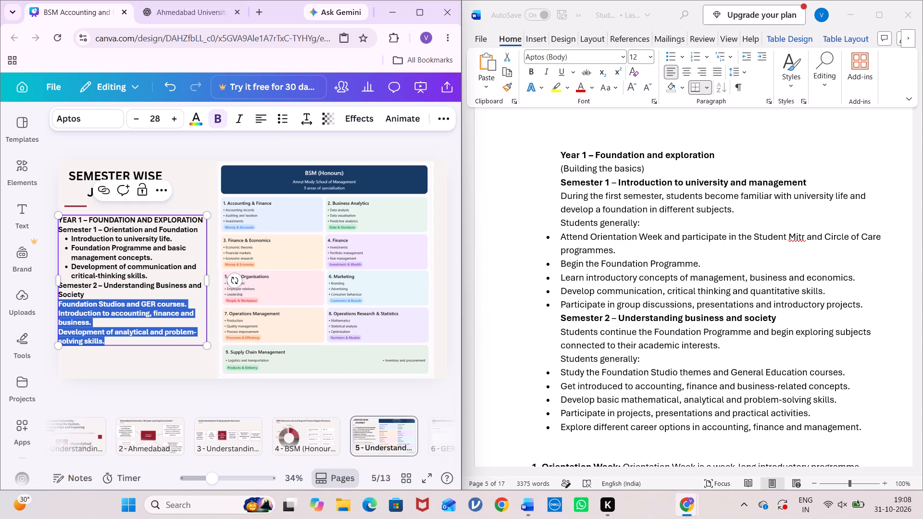
pyautogui.click(283, 119)
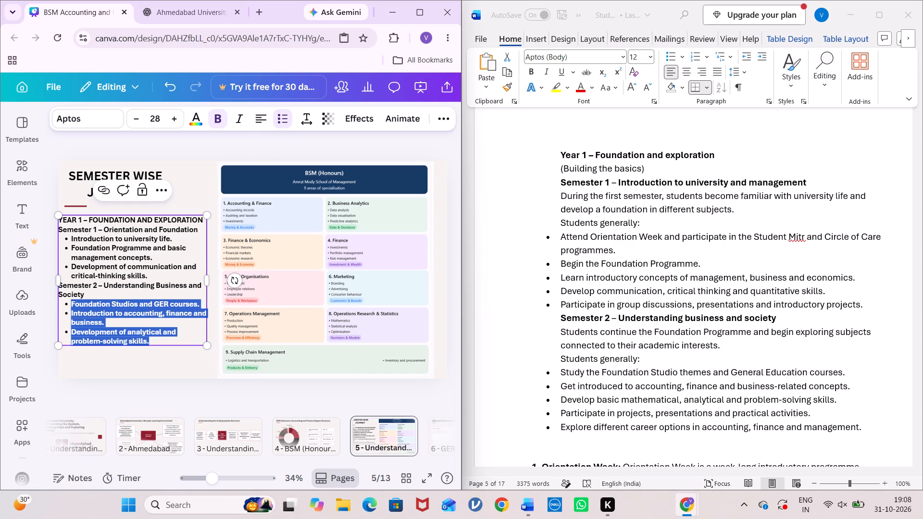
pyautogui.click(160, 357)
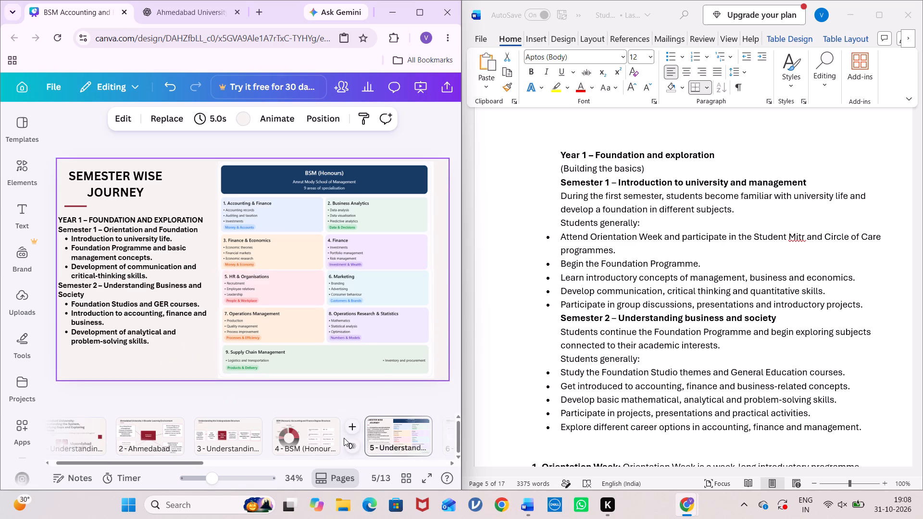
# Duplicate page 5, the Semester Wise Journey slide, to use as the base for a following page.
pyautogui.hscroll(-1, 414, 440)
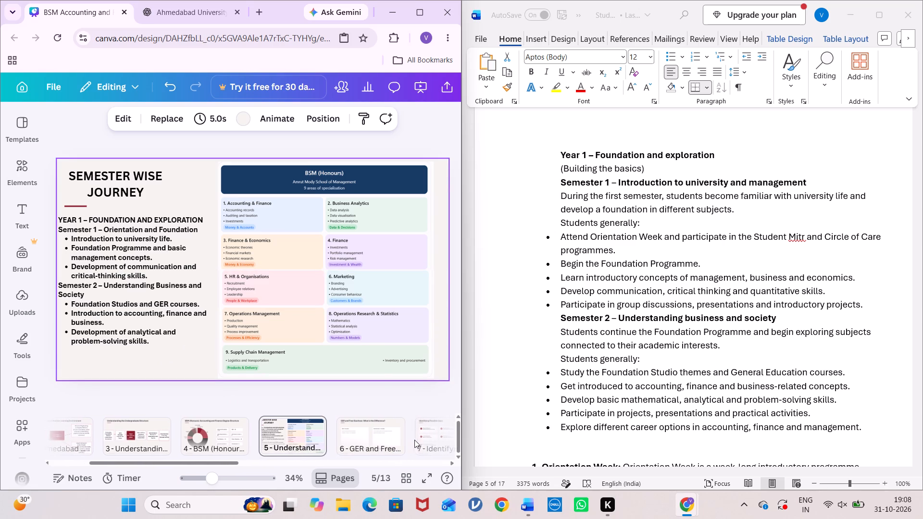
pyautogui.hscroll(-1, 414, 440)
pyautogui.click(357, 421)
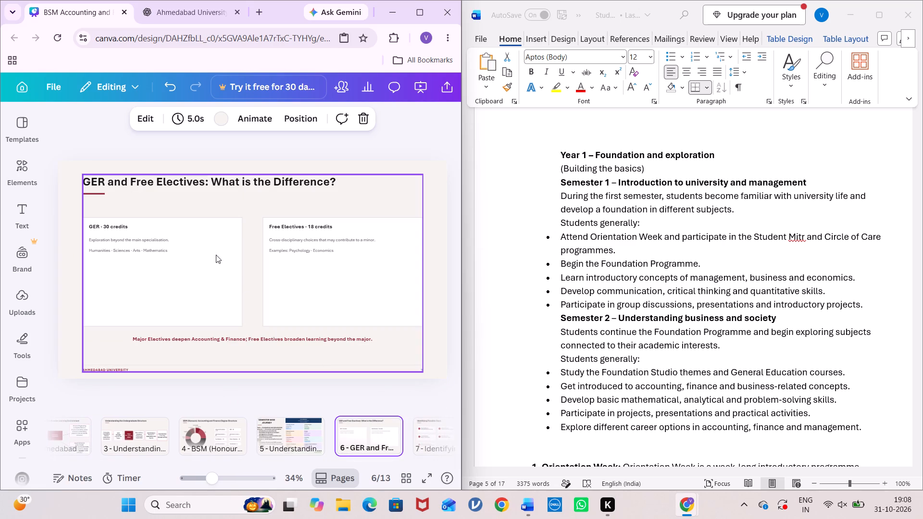
pyautogui.click(295, 441)
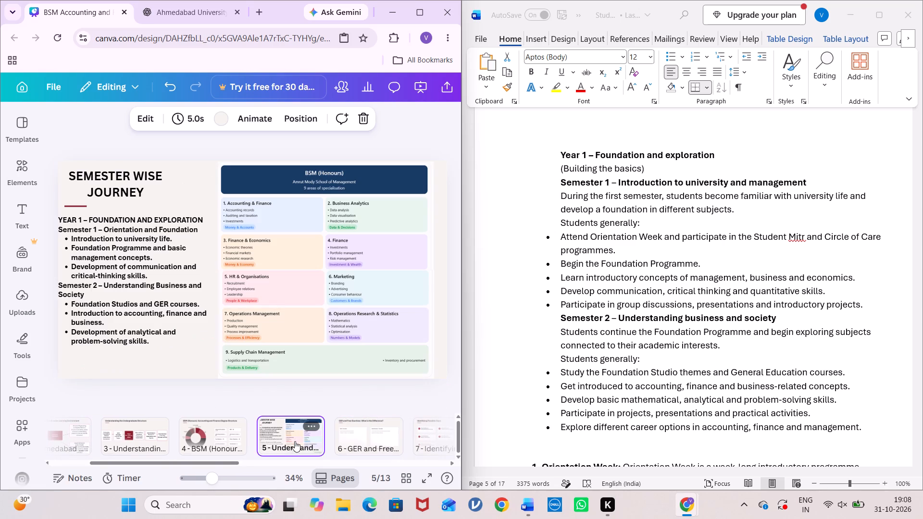
pyautogui.rightClick(295, 441)
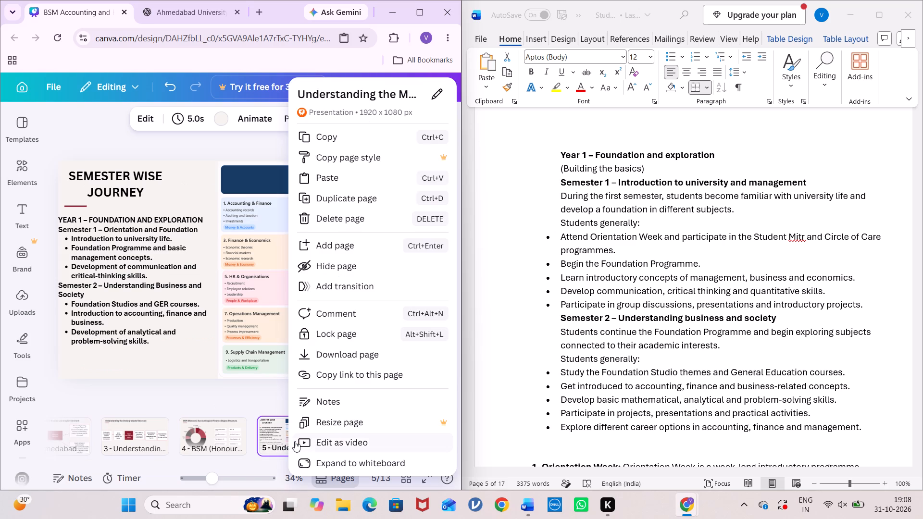
pyautogui.click(354, 137)
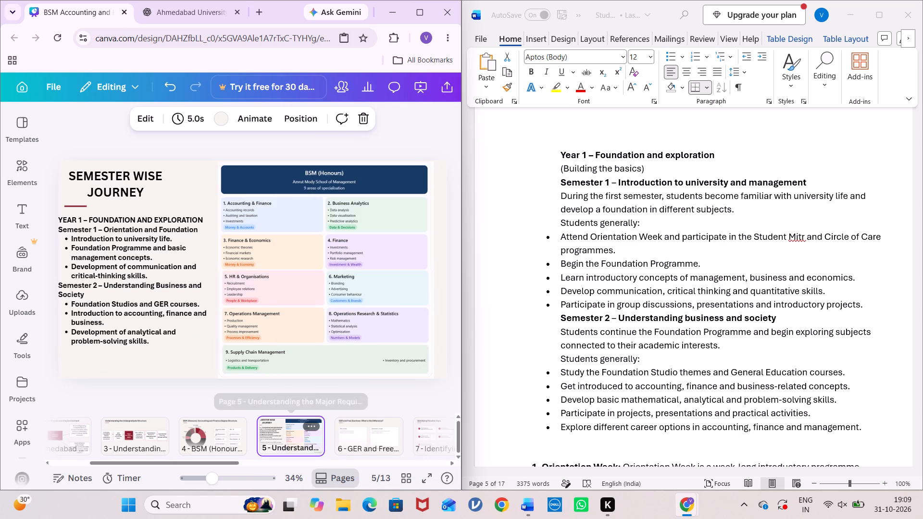
pyautogui.click(319, 445)
pyautogui.rightClick(319, 445)
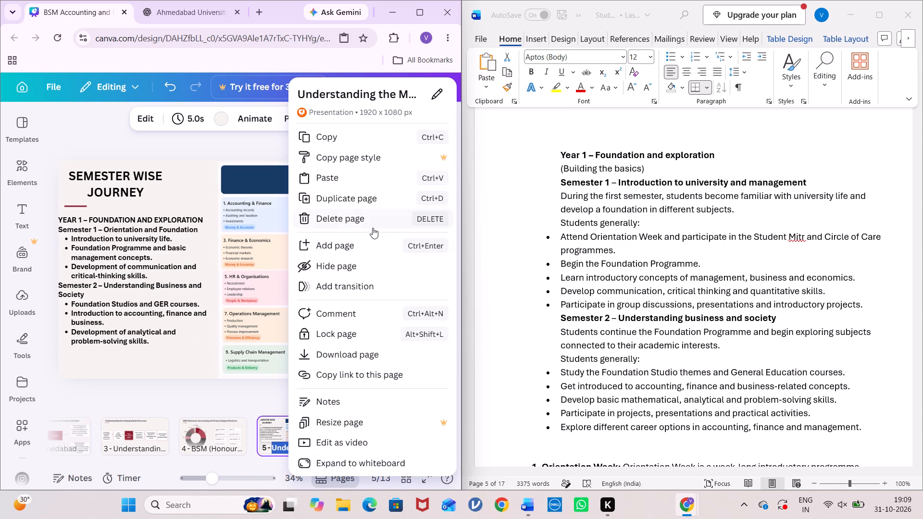
pyautogui.click(374, 204)
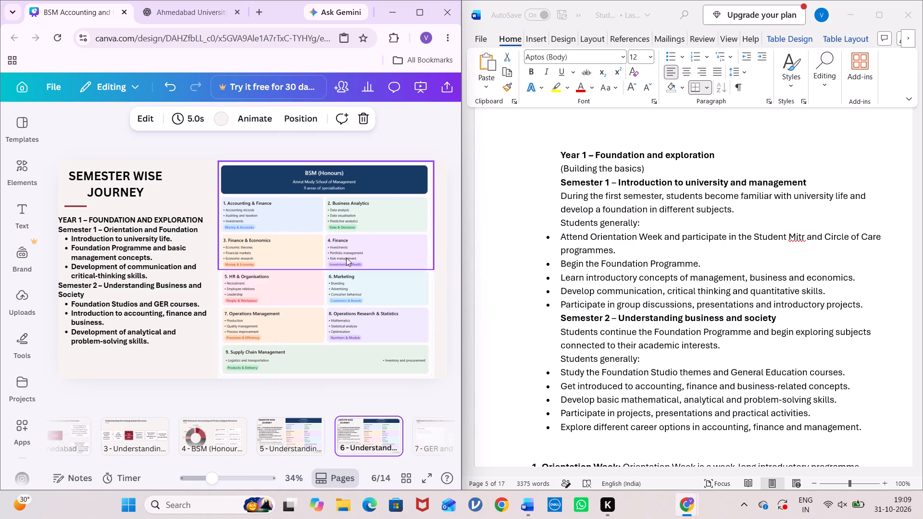
pyautogui.click(313, 423)
pyautogui.click(383, 440)
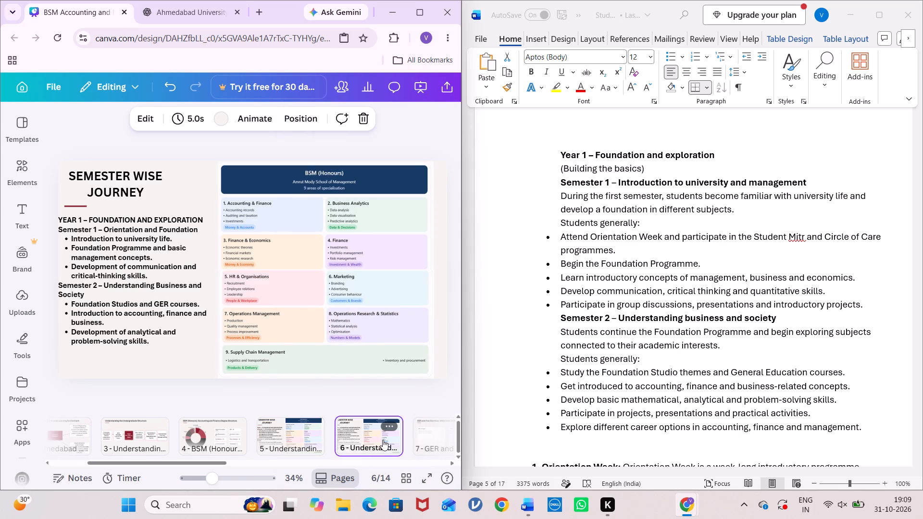
pyautogui.click(289, 253)
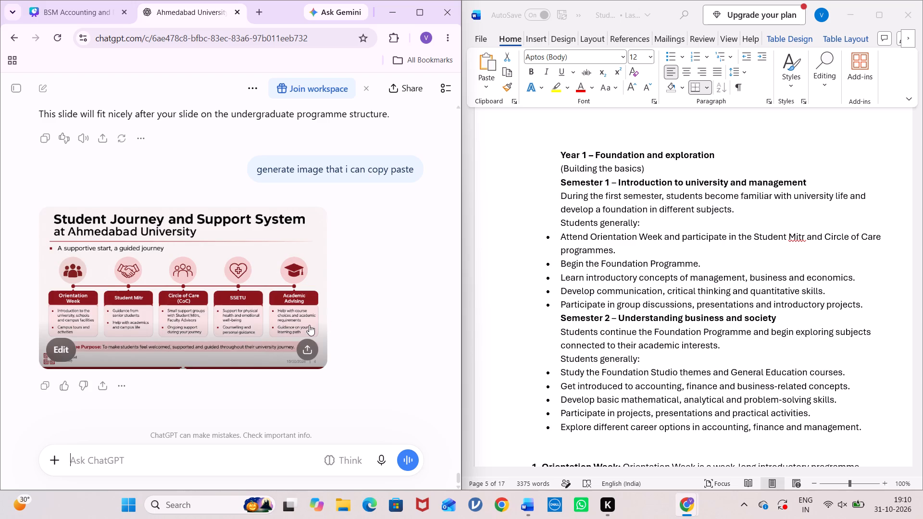
pyautogui.rightClick(241, 293)
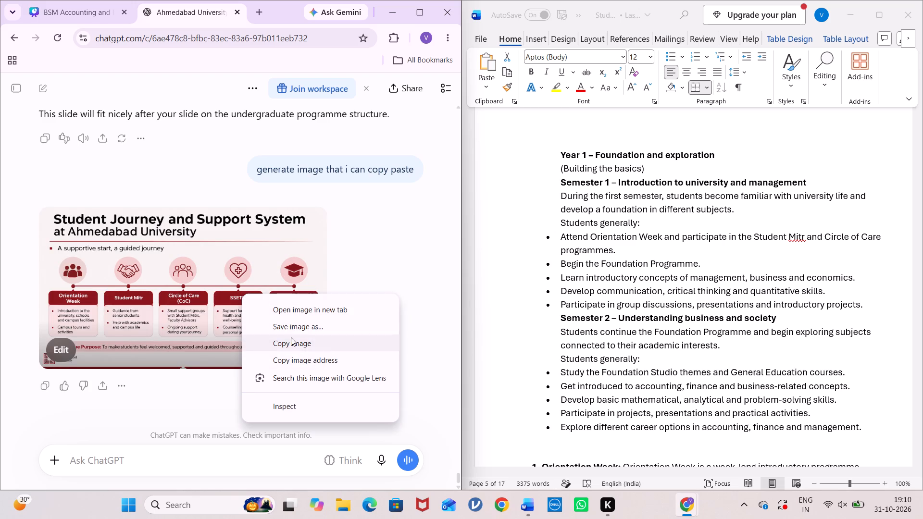
pyautogui.click(297, 346)
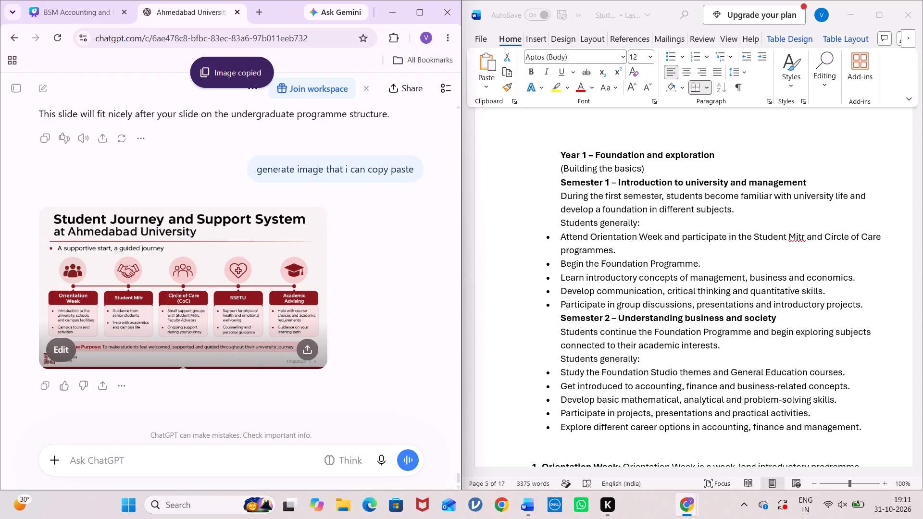
pyautogui.click(105, 11)
pyautogui.rightClick(350, 213)
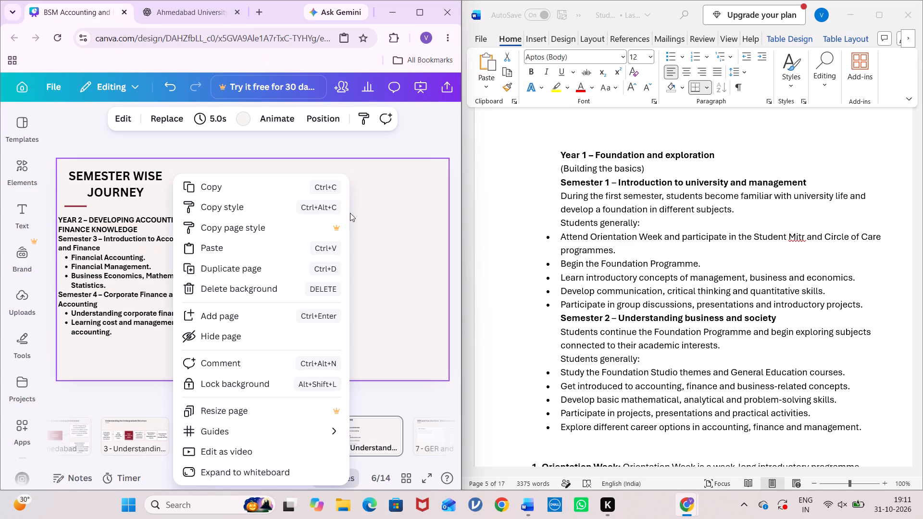
pyautogui.click(274, 239)
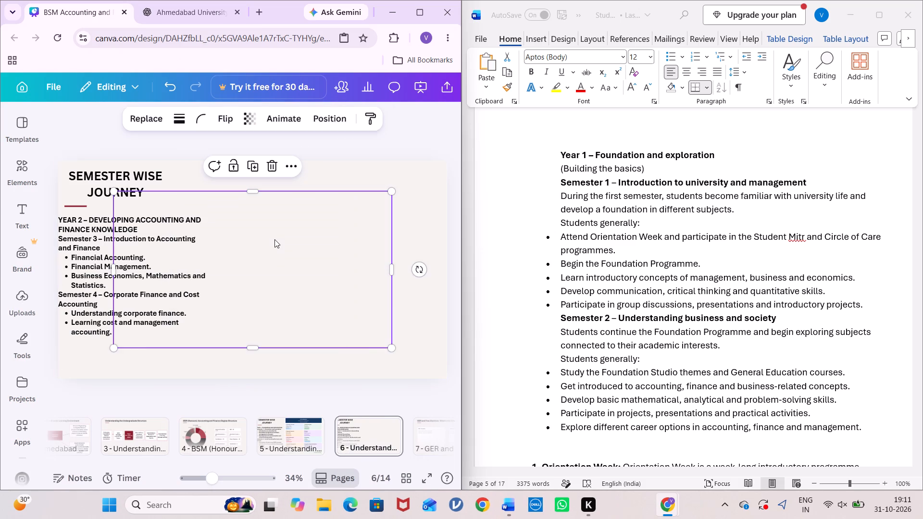
# Move and shrink the pasted image on page 6 so it fits beside the Year 2 text within the page edge.
pyautogui.moveTo(292, 236); pyautogui.dragTo(346, 226)
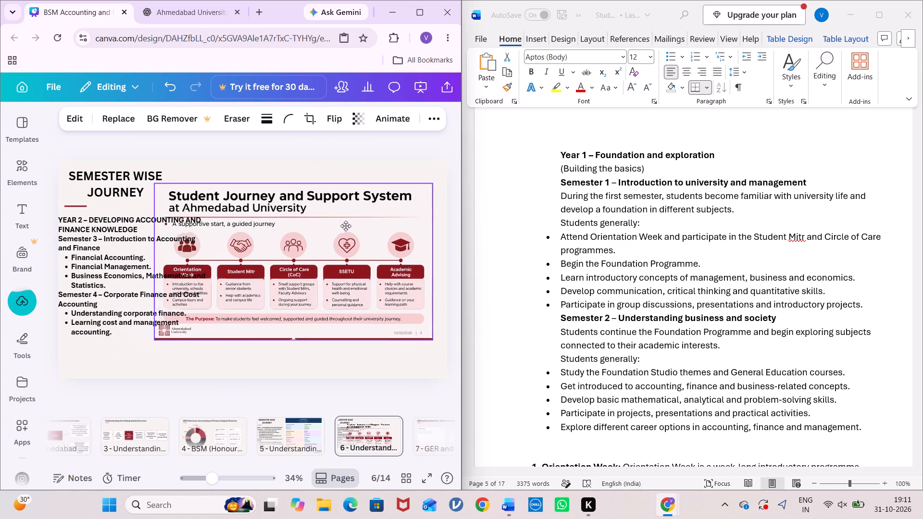
pyautogui.moveTo(346, 226); pyautogui.dragTo(353, 225)
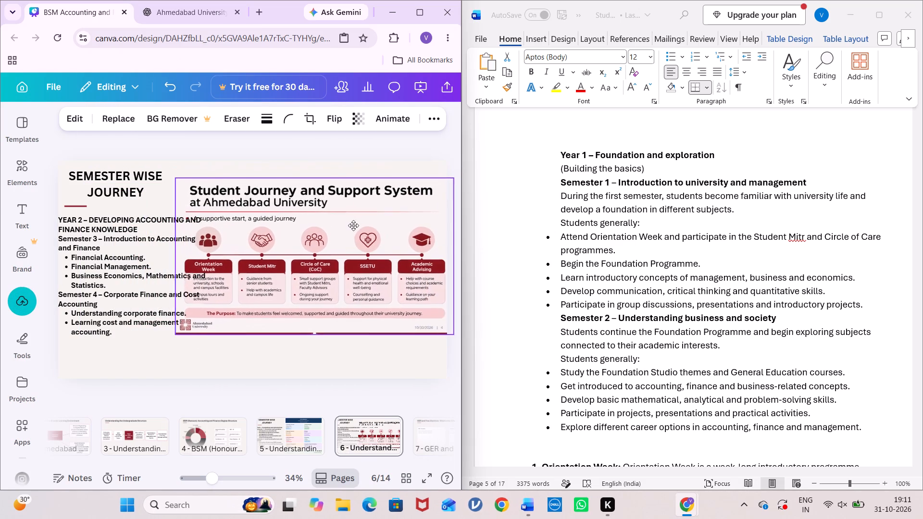
pyautogui.moveTo(353, 225); pyautogui.dragTo(352, 226)
pyautogui.moveTo(173, 338); pyautogui.dragTo(184, 338)
pyautogui.moveTo(184, 338); pyautogui.dragTo(193, 334)
pyautogui.moveTo(193, 334); pyautogui.dragTo(203, 333)
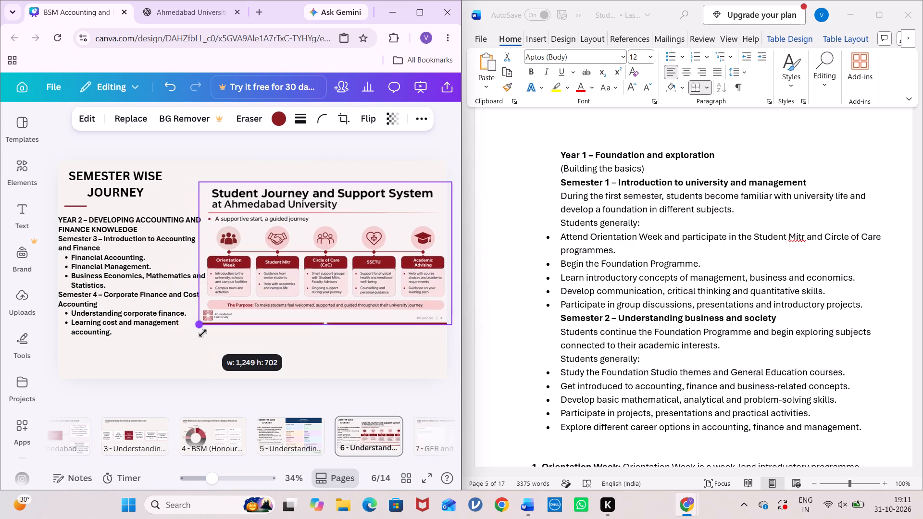
pyautogui.moveTo(203, 333); pyautogui.dragTo(204, 333)
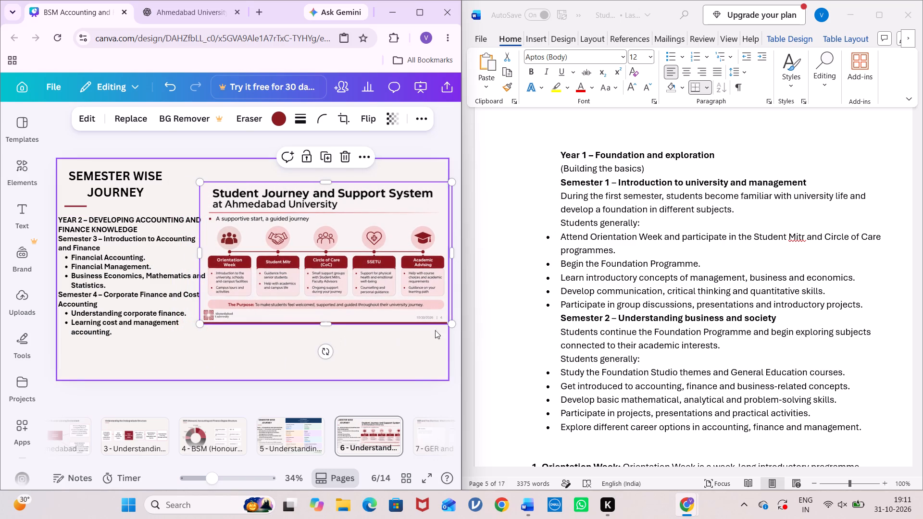
pyautogui.moveTo(452, 322); pyautogui.dragTo(444, 323)
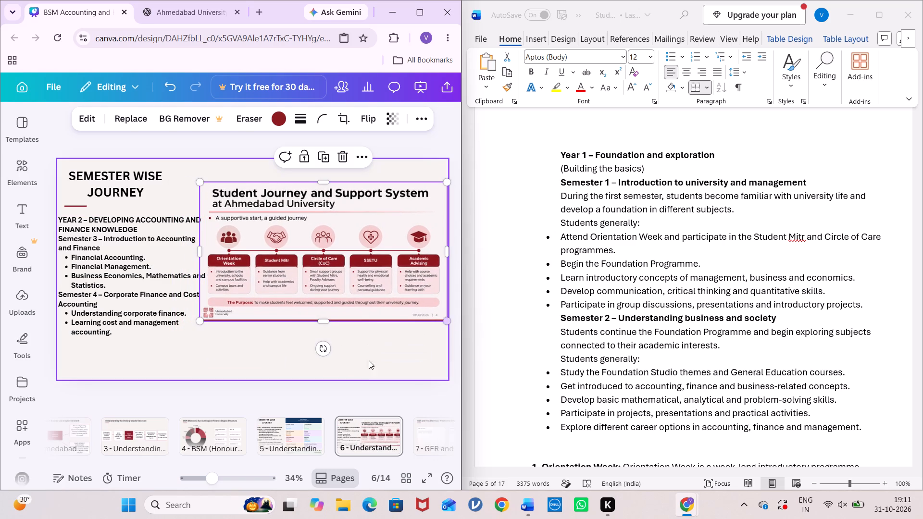
pyautogui.click(364, 368)
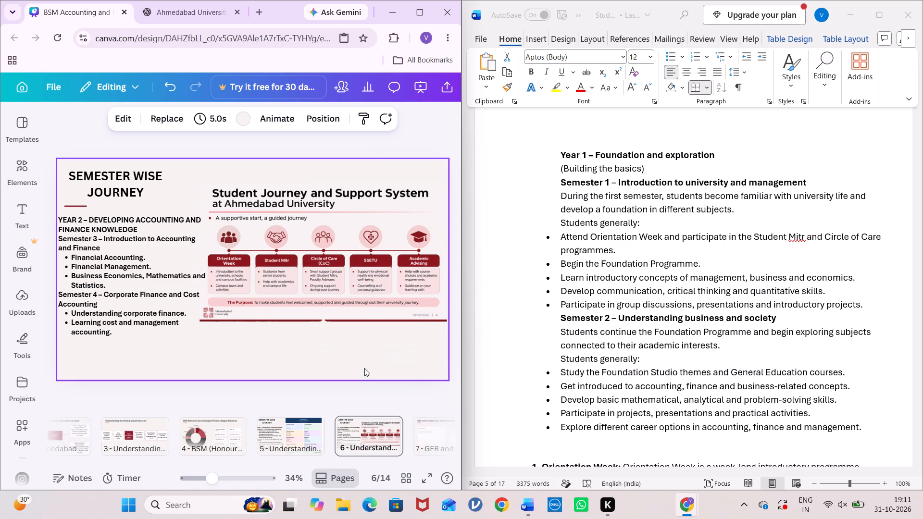
# Duplicate page 6 with its Year 2 text and support system image.
pyautogui.click(144, 279)
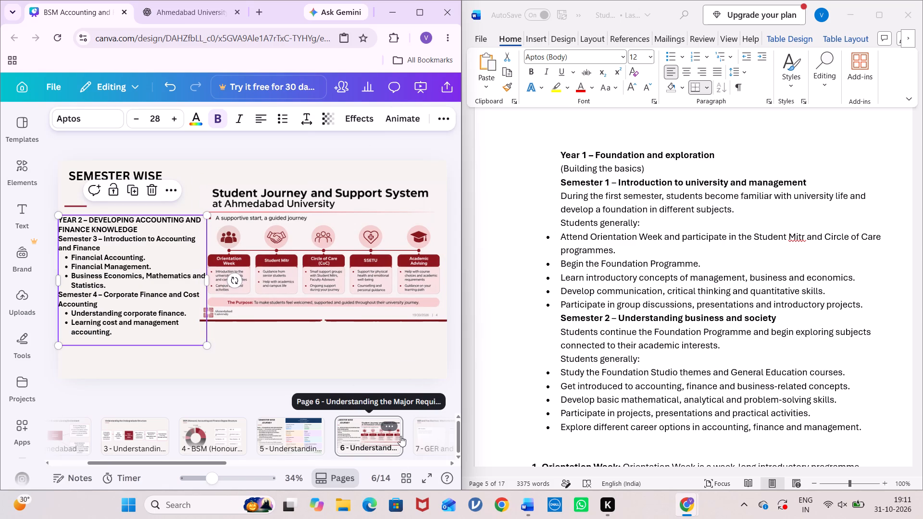
pyautogui.hscroll(-2, 400, 436)
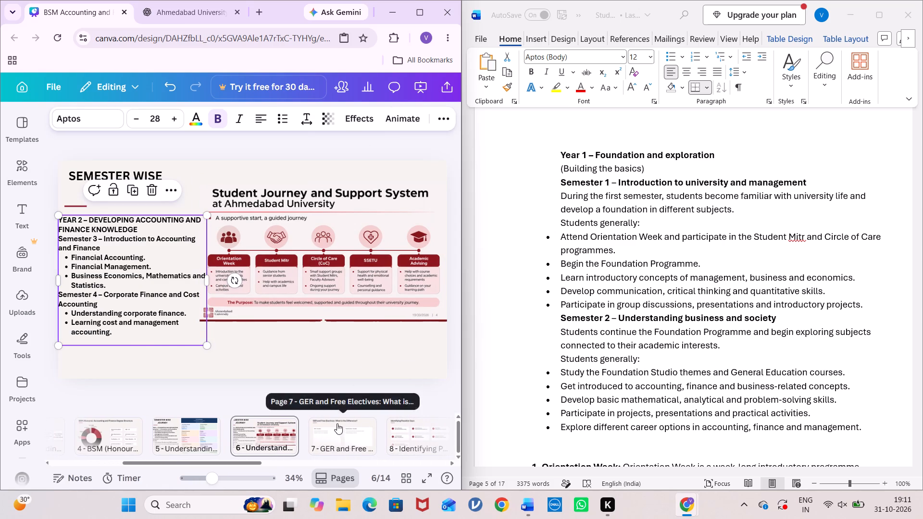
pyautogui.click(337, 423)
pyautogui.click(275, 426)
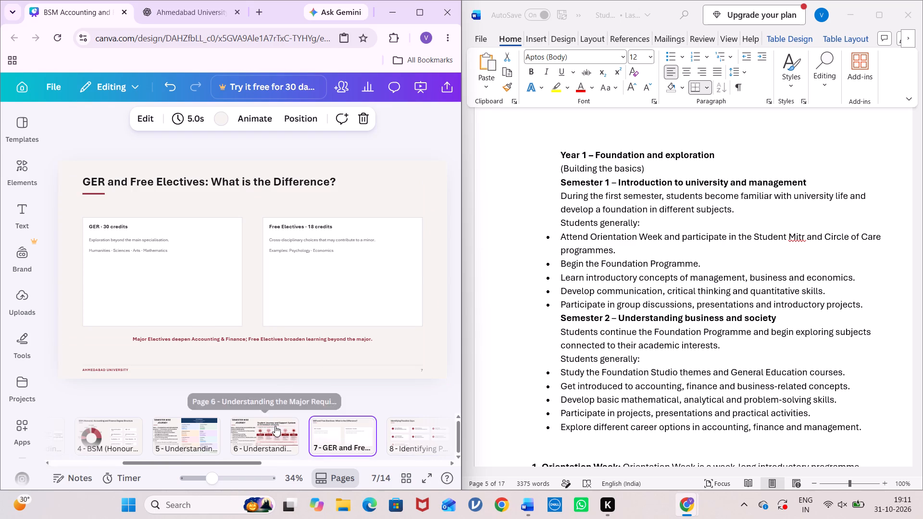
pyautogui.click(313, 266)
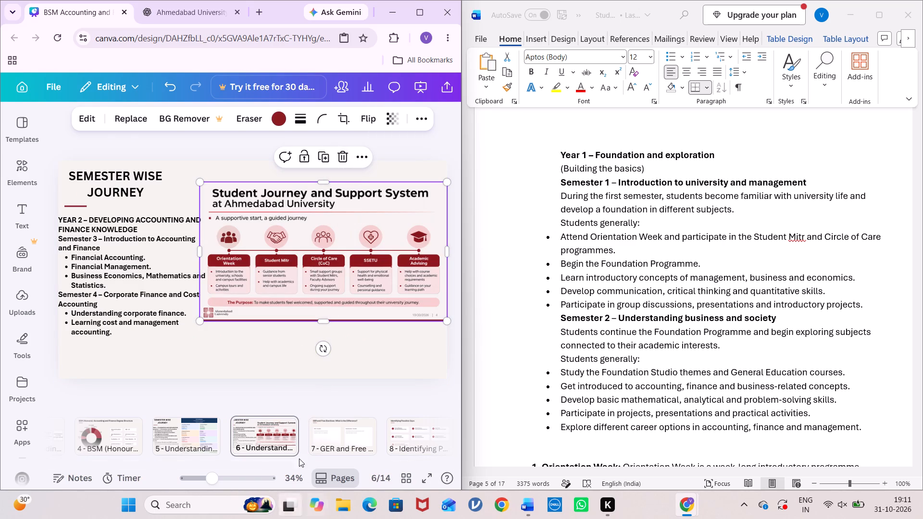
pyautogui.click(290, 447)
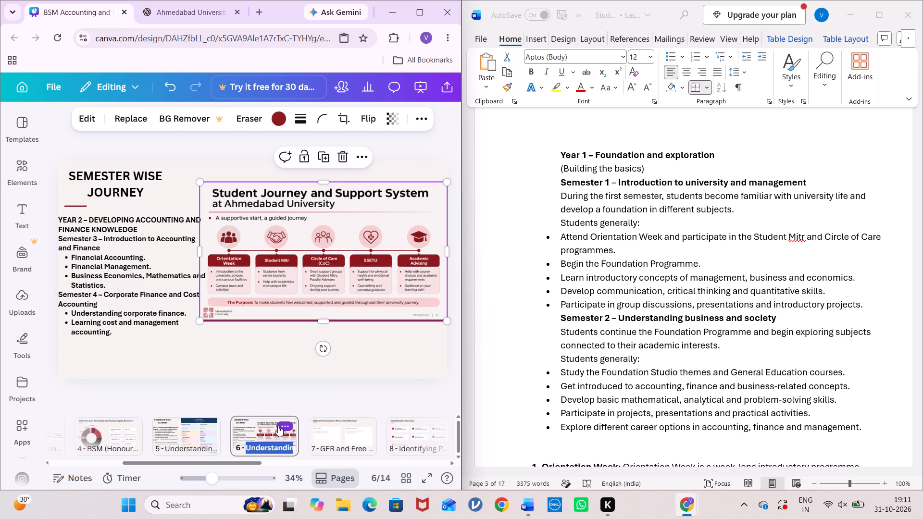
pyautogui.click(278, 426)
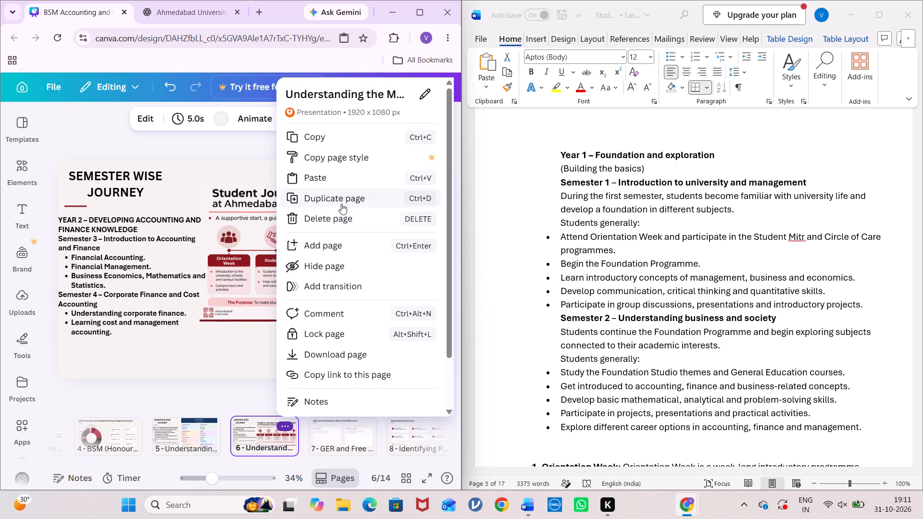
pyautogui.click(341, 204)
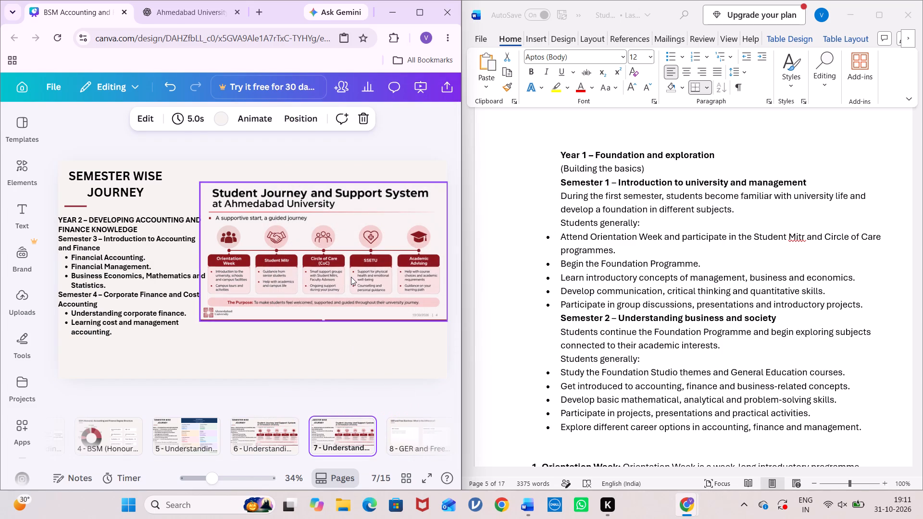
# On the duplicated page 7, delete the support system image, the Year 2 text and the "SEMESTER WISE JOURNEY" heading.
pyautogui.click(351, 277)
pyautogui.rightClick(351, 277)
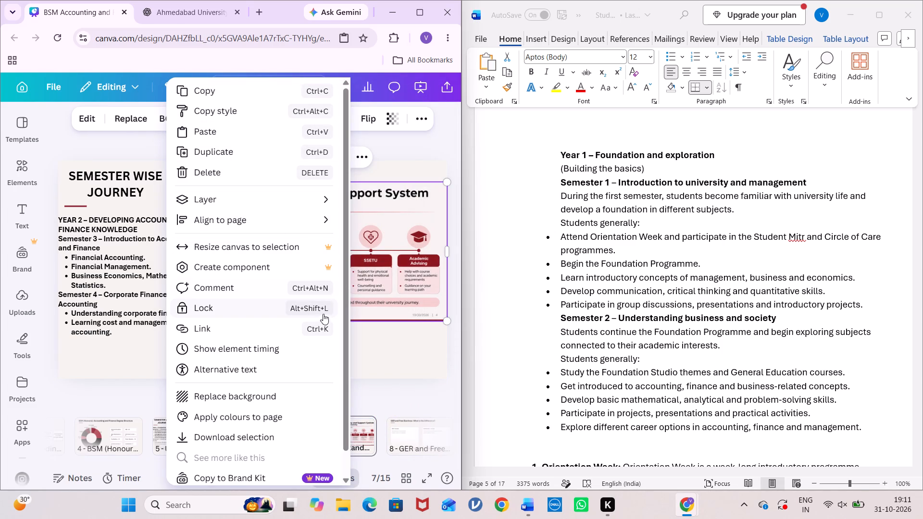
pyautogui.click(260, 174)
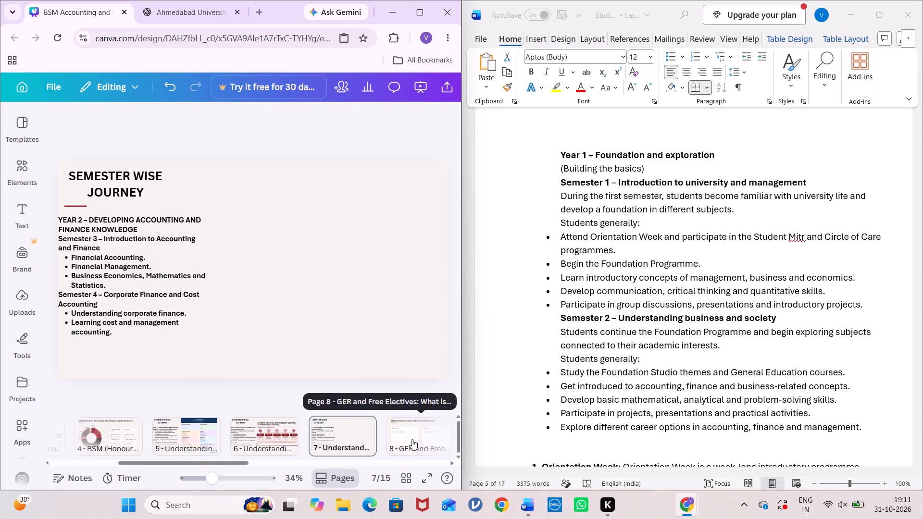
pyautogui.click(412, 439)
pyautogui.click(325, 430)
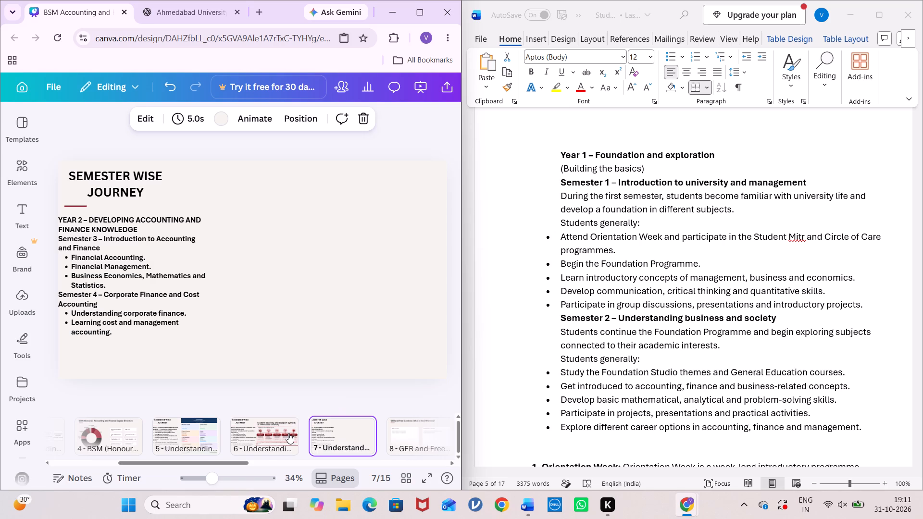
pyautogui.click(331, 436)
pyautogui.click(142, 265)
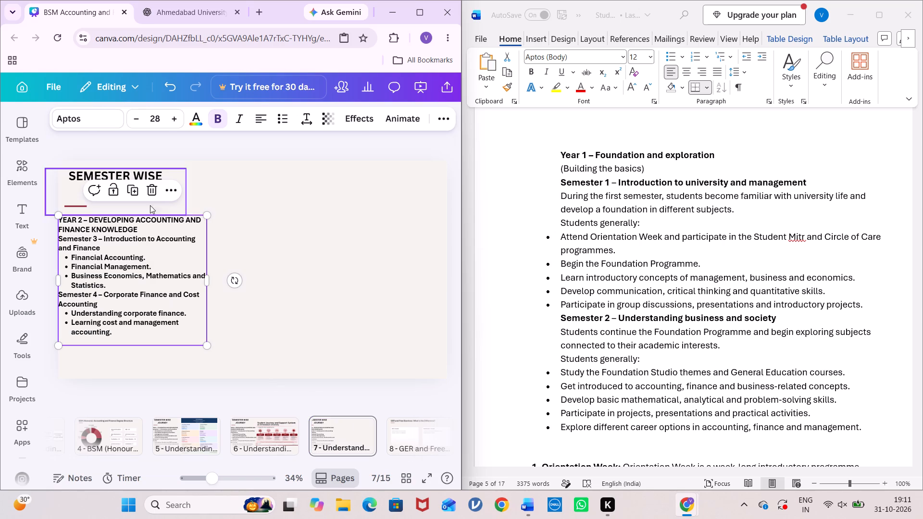
pyautogui.click(149, 186)
pyautogui.click(147, 183)
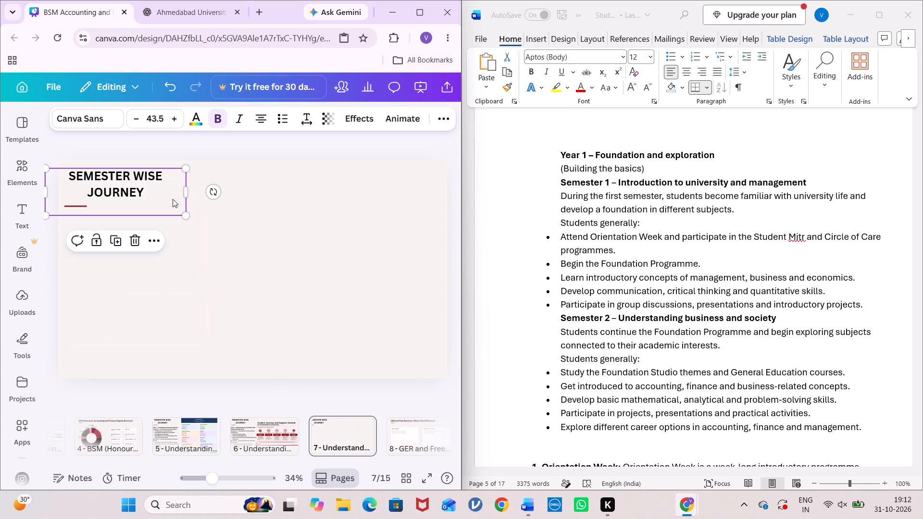
pyautogui.click(129, 245)
# Paste the Student Journey and Support System image onto page 7 and enlarge it to nearly fill the page.
pyautogui.click(194, 247)
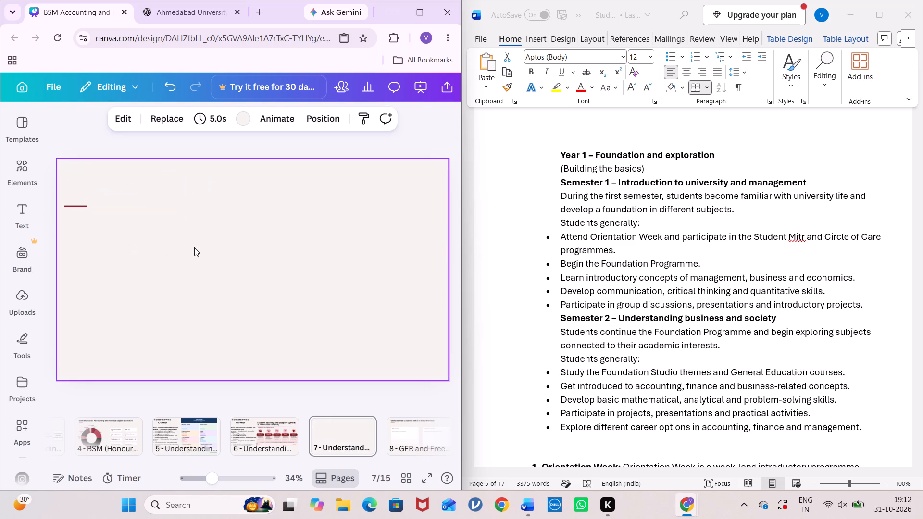
pyautogui.hotkey('ctrl', 'v')
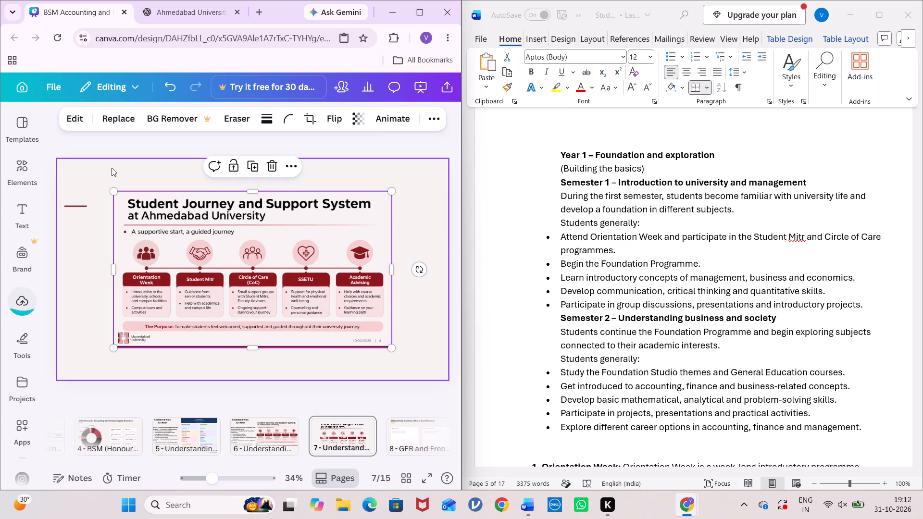
pyautogui.moveTo(117, 192); pyautogui.dragTo(79, 169)
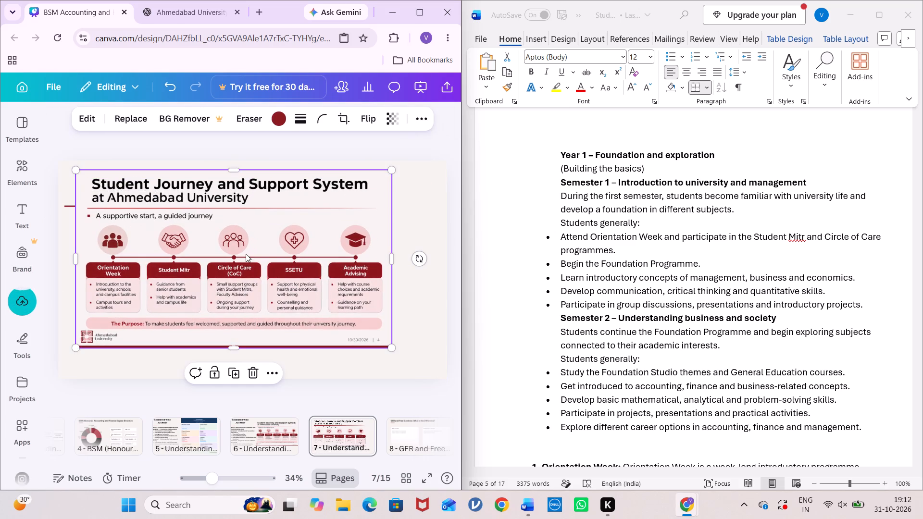
pyautogui.moveTo(390, 349); pyautogui.dragTo(421, 382)
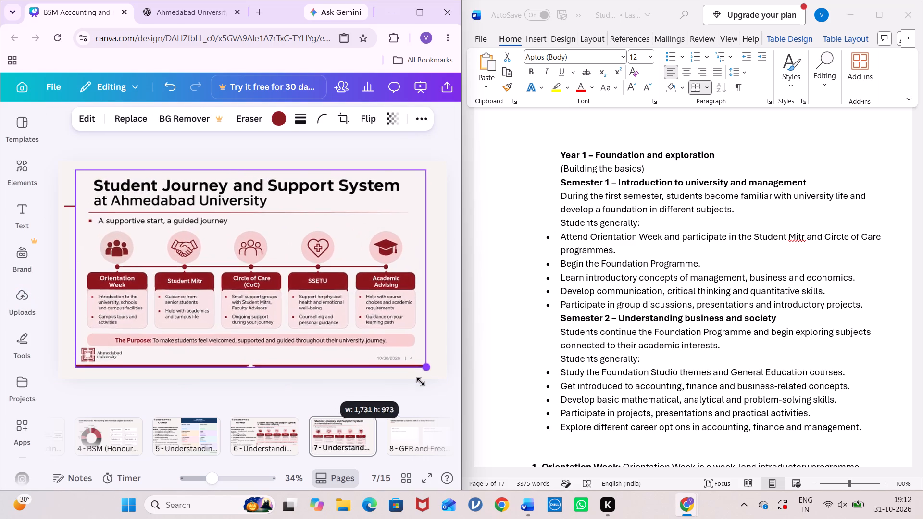
pyautogui.moveTo(421, 382); pyautogui.dragTo(434, 382)
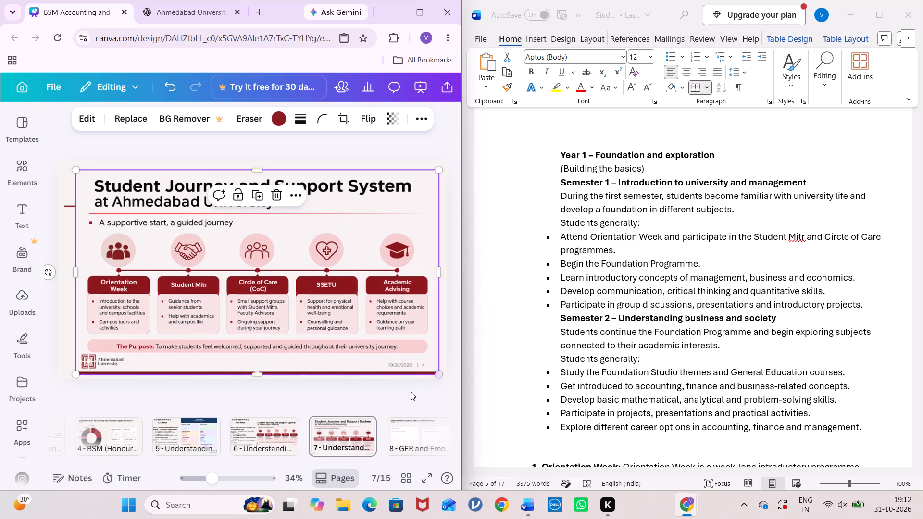
pyautogui.click(411, 392)
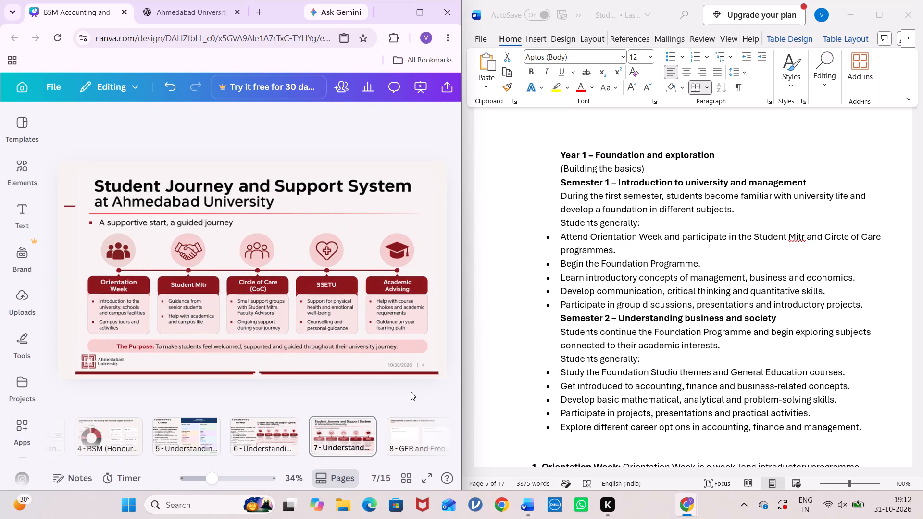
# Shift the Student Journey and Support System image on page 7 slightly so it sits more centrally on the page.
pyautogui.moveTo(376, 308); pyautogui.dragTo(372, 304)
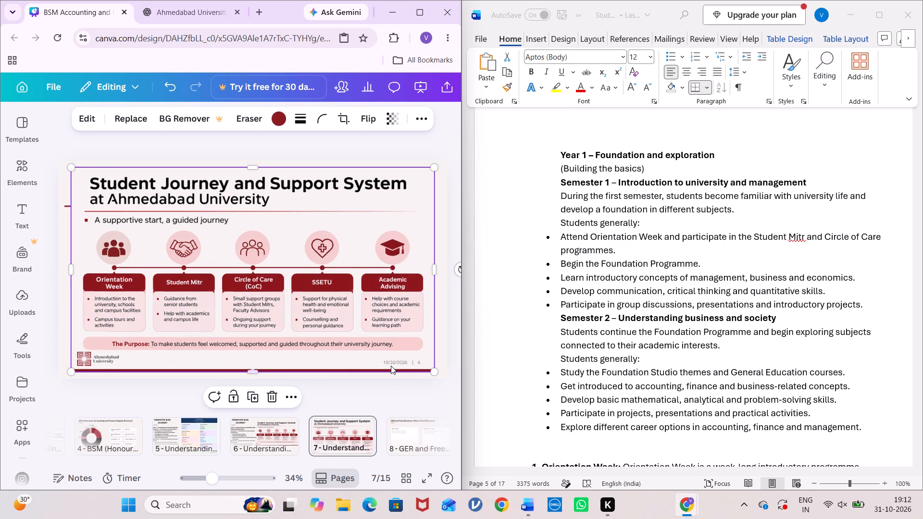
pyautogui.click(381, 393)
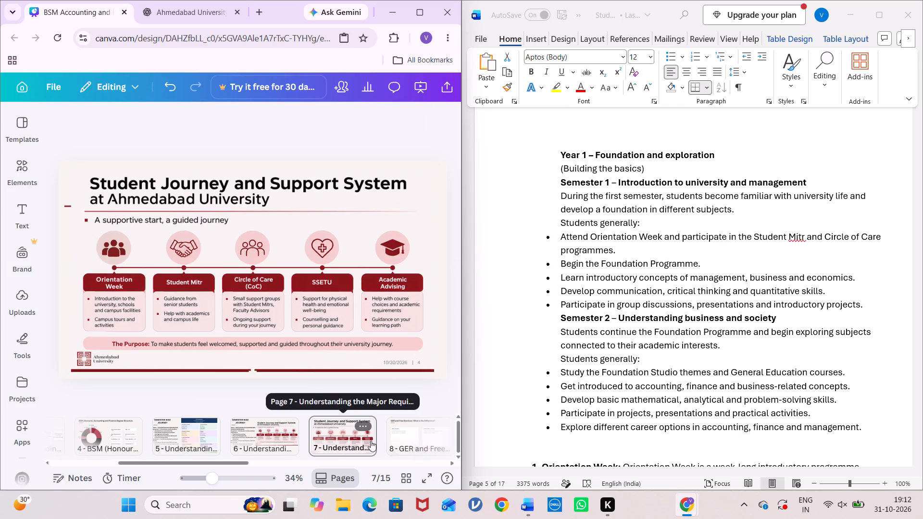
# Delete the Student Journey and Support System image from page 6, leaving the heading and Year 2 text in place.
pyautogui.click(237, 430)
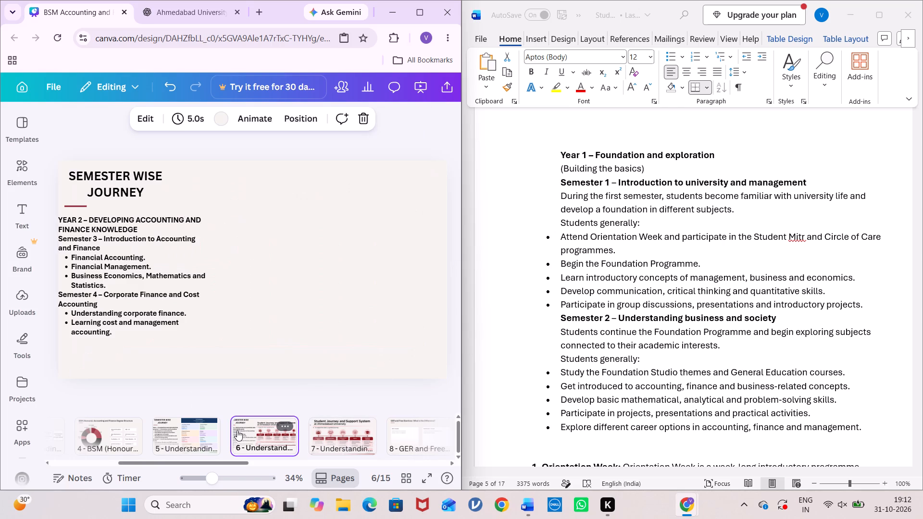
pyautogui.moveTo(346, 247); pyautogui.dragTo(301, 313)
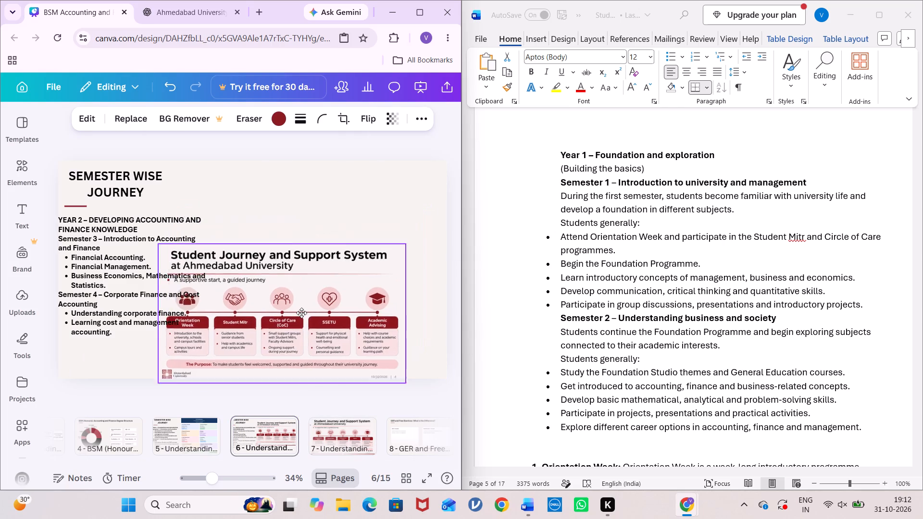
pyautogui.moveTo(301, 313); pyautogui.dragTo(322, 290)
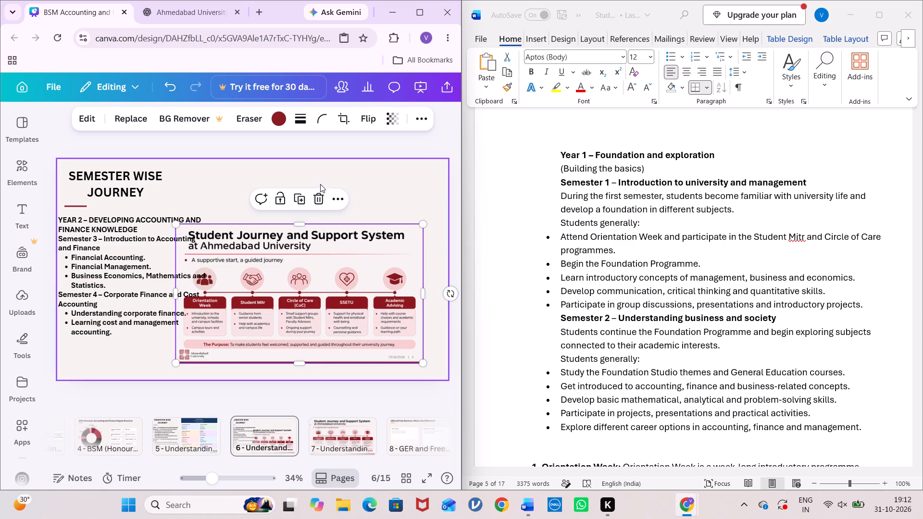
pyautogui.click(321, 209)
pyautogui.click(318, 203)
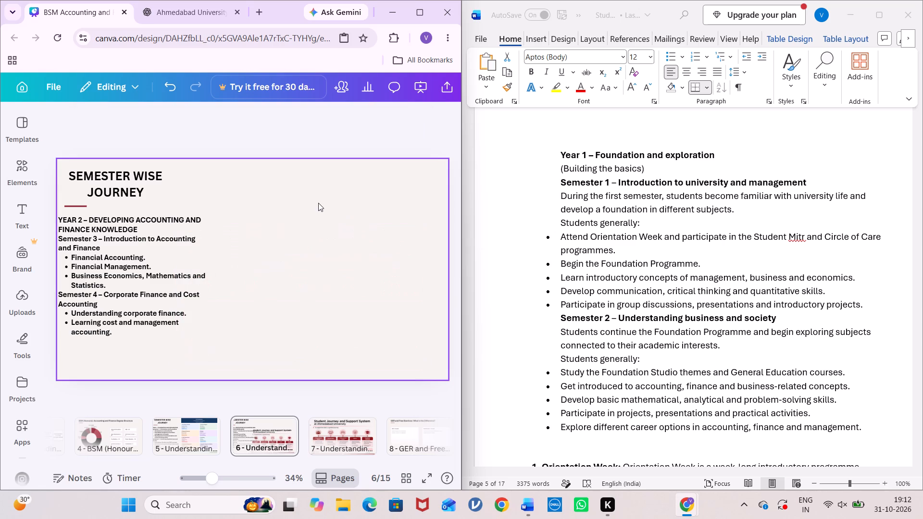
pyautogui.click(278, 241)
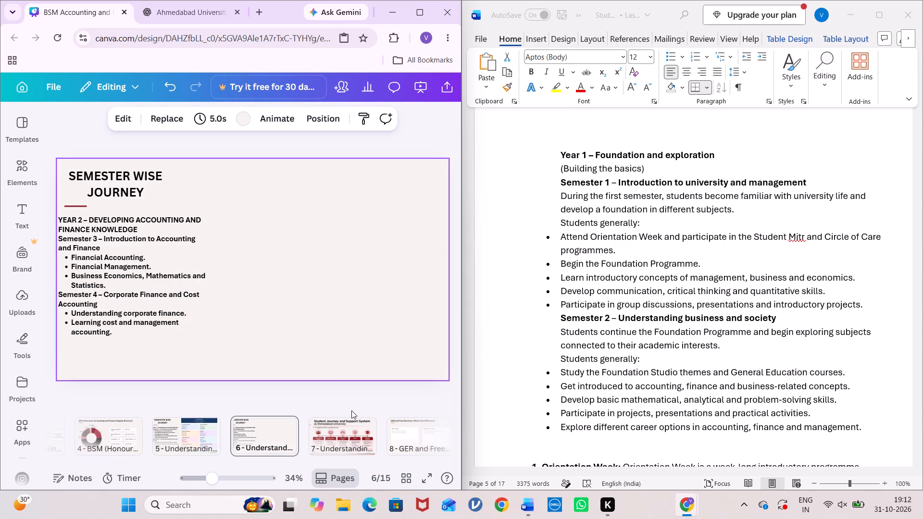
pyautogui.click(349, 431)
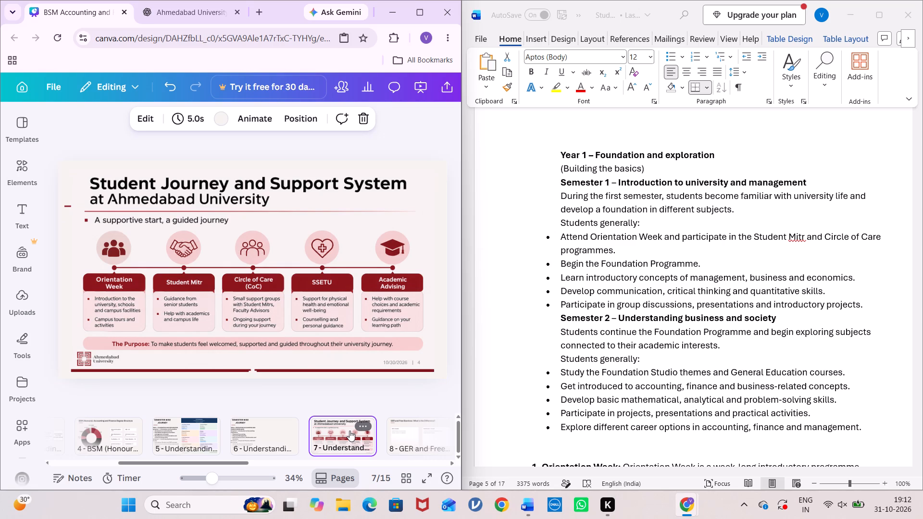
pyautogui.hscroll(-1, 349, 431)
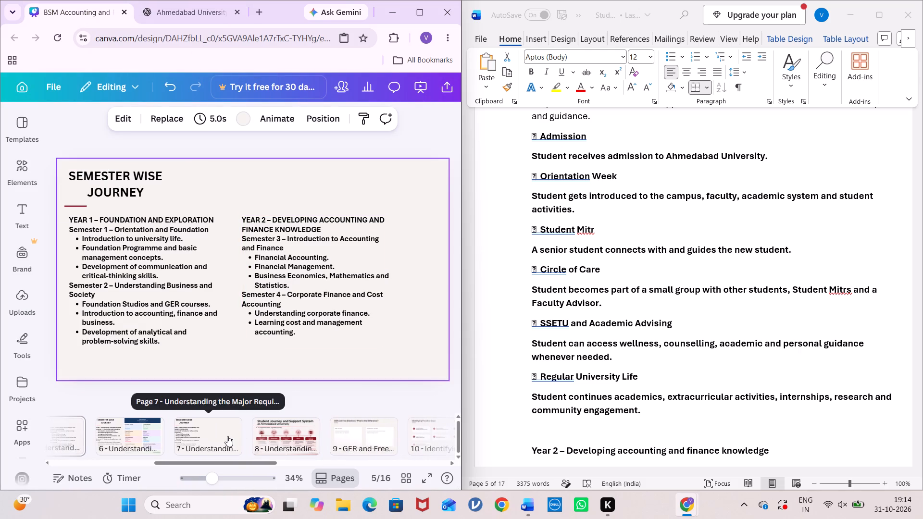
pyautogui.click(227, 436)
pyautogui.click(140, 419)
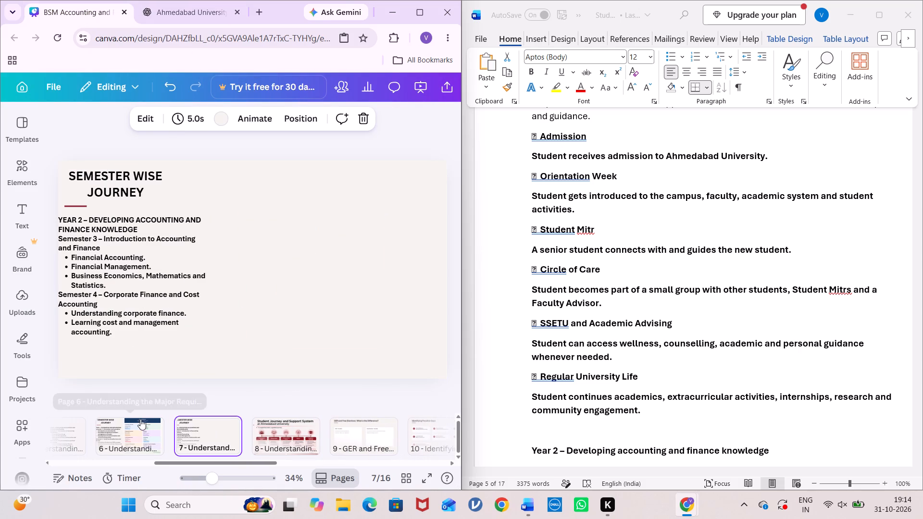
pyautogui.hscroll(1, 140, 419)
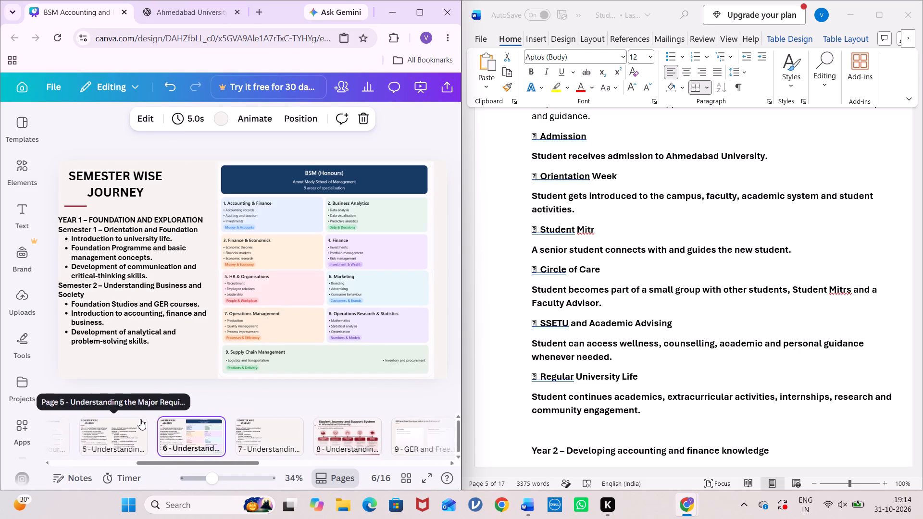
pyautogui.hscroll(1, 140, 419)
pyautogui.click(141, 227)
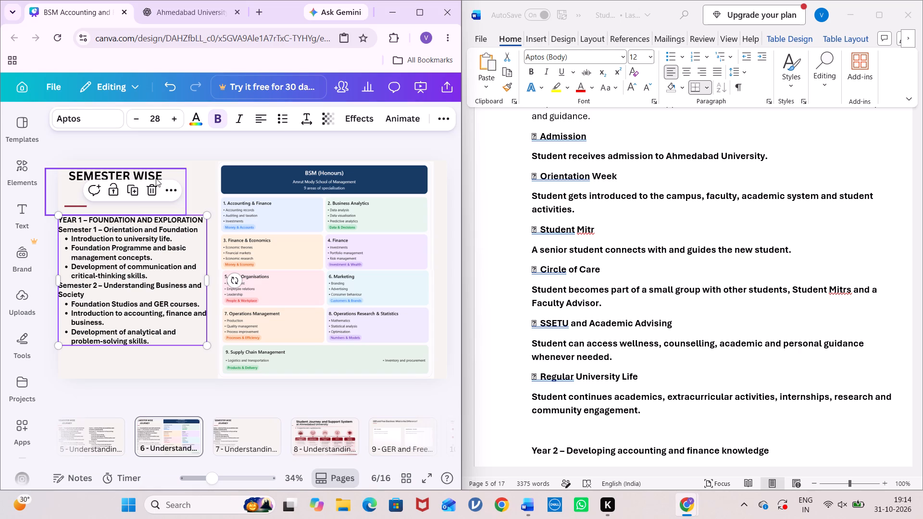
pyautogui.click(150, 189)
pyautogui.click(150, 189)
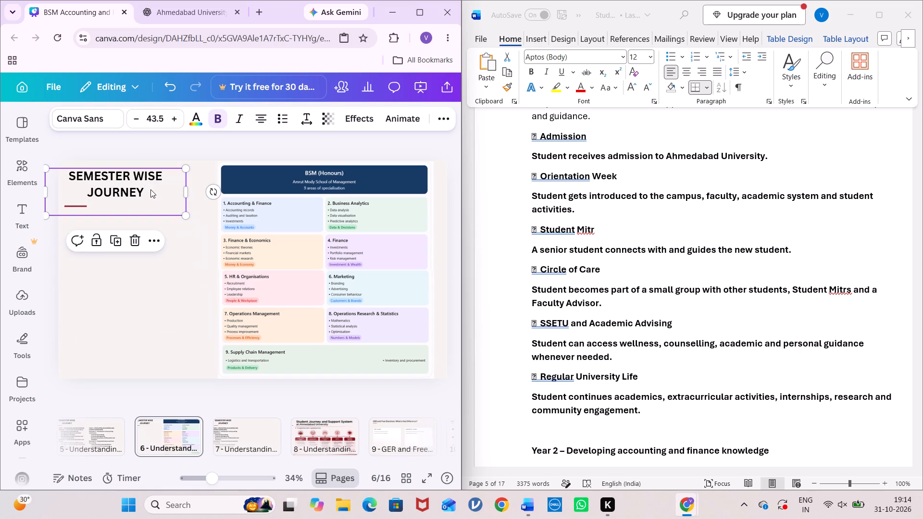
pyautogui.click(135, 240)
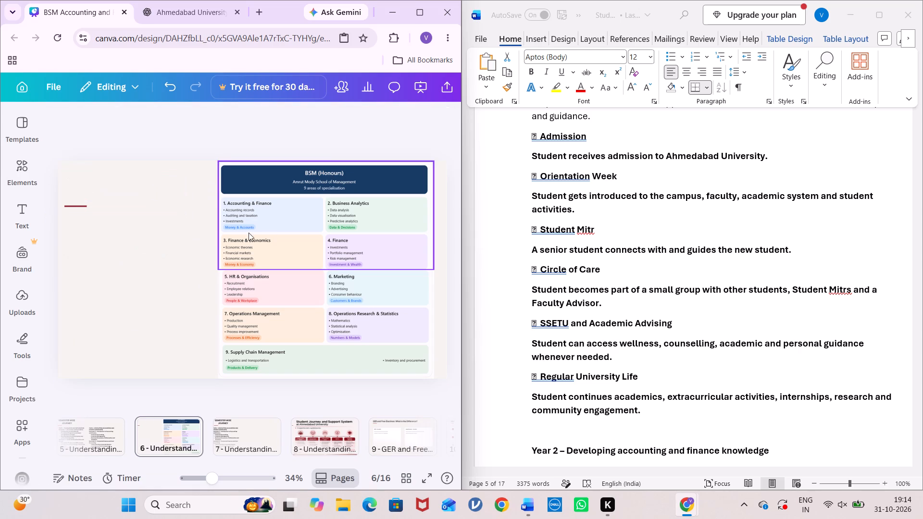
# Move both image pieces of the BSM (Honours) chart towards the middle of page 6, keeping them aligned as one chart.
pyautogui.moveTo(285, 235); pyautogui.dragTo(238, 237)
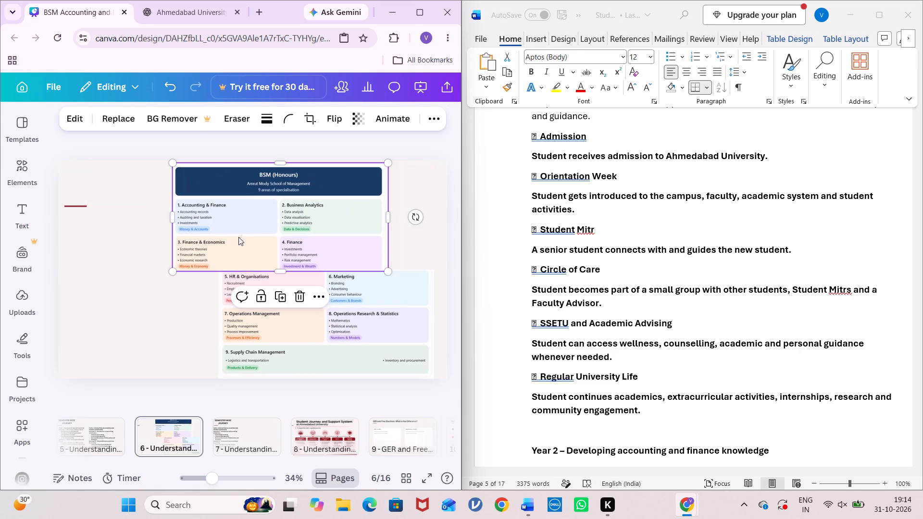
pyautogui.moveTo(333, 304); pyautogui.dragTo(291, 307)
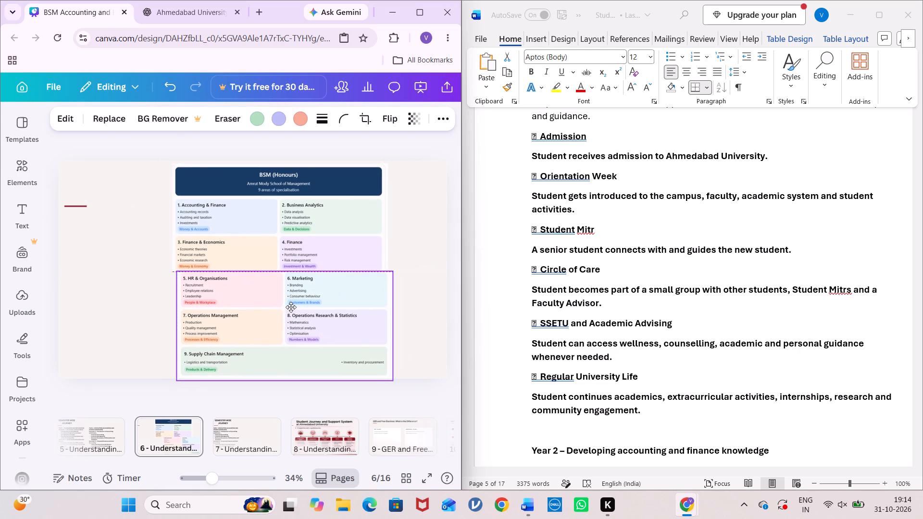
pyautogui.moveTo(291, 307); pyautogui.dragTo(291, 308)
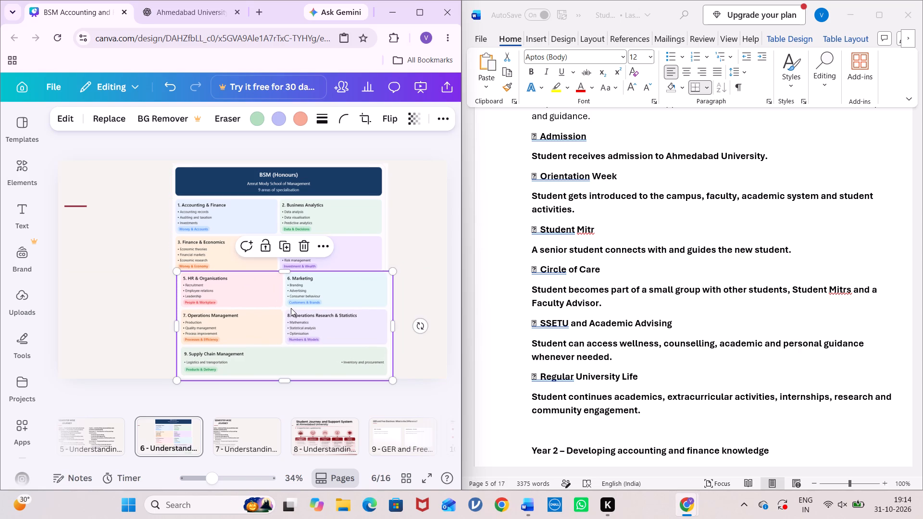
pyautogui.click(291, 308)
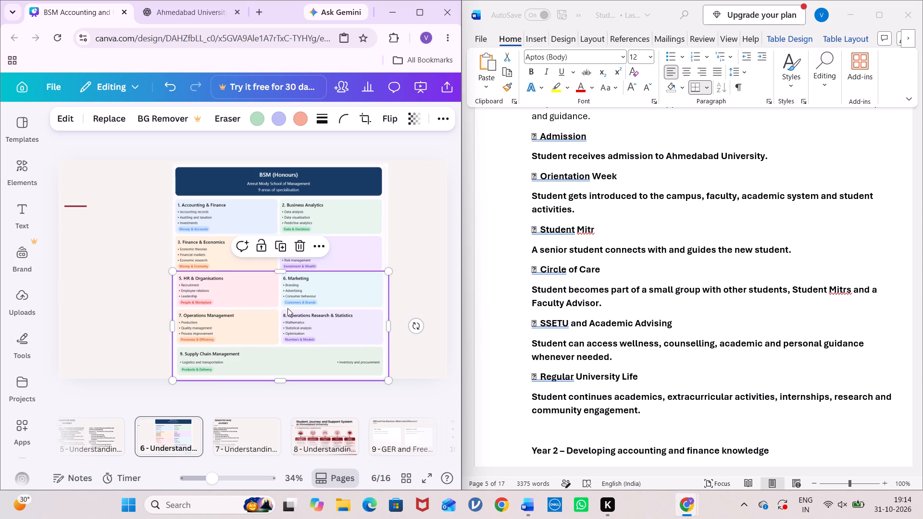
pyautogui.click(419, 222)
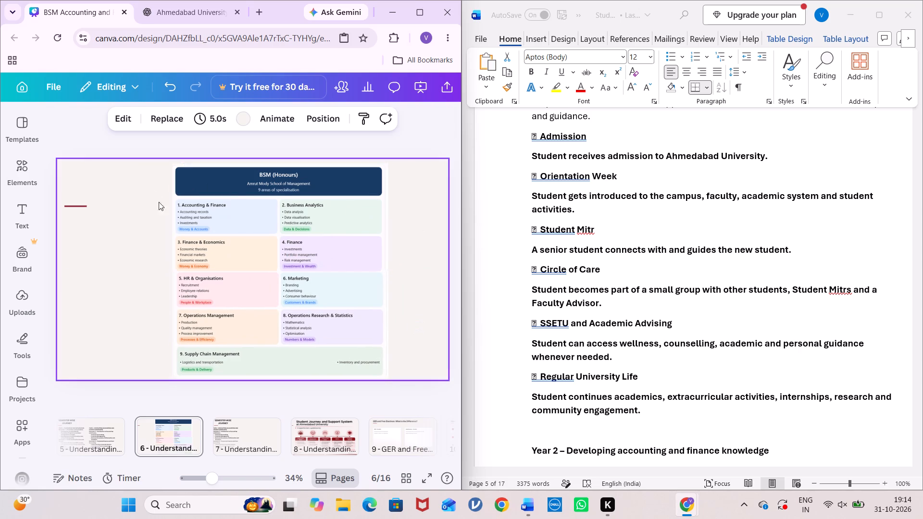
pyautogui.click(276, 247)
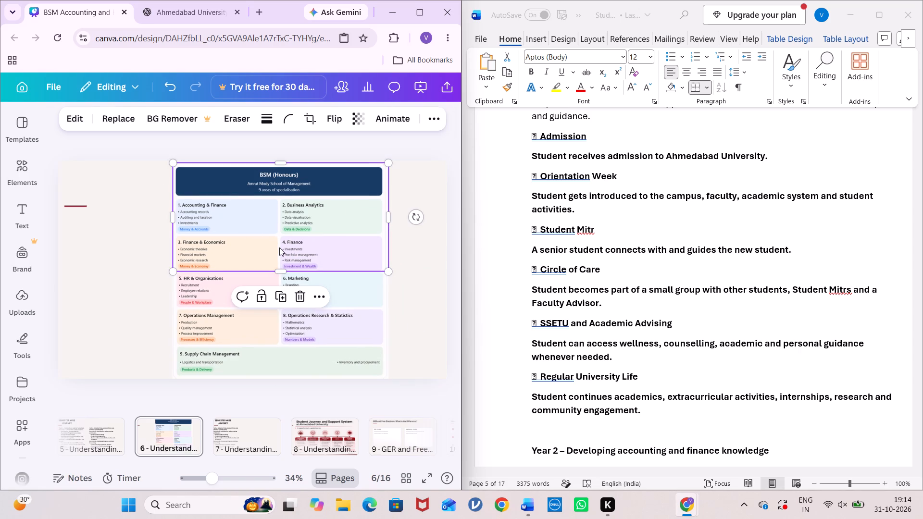
pyautogui.click(137, 184)
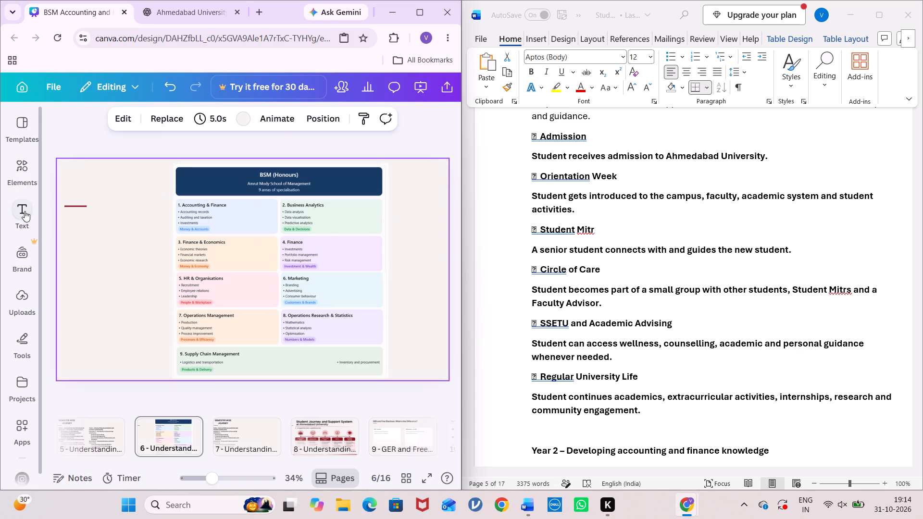
# Add a subheading text box to page 6 and select it.
pyautogui.click(25, 212)
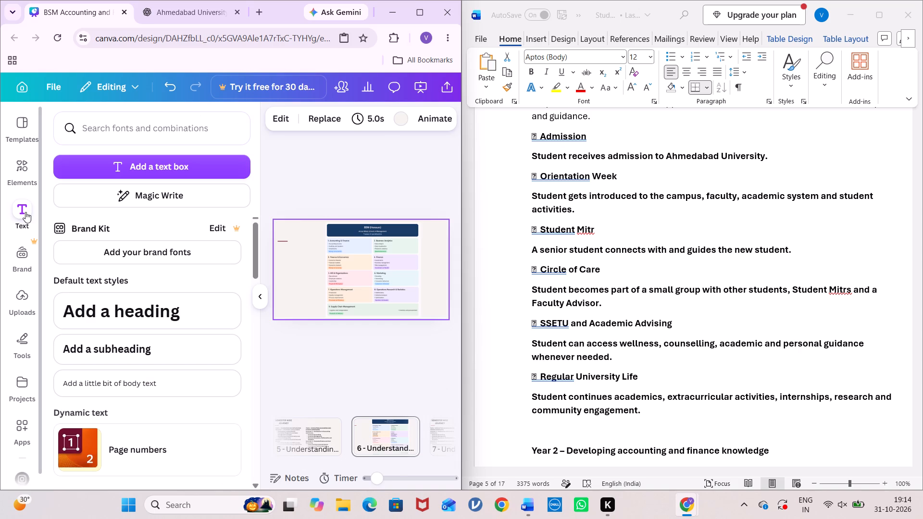
pyautogui.click(157, 348)
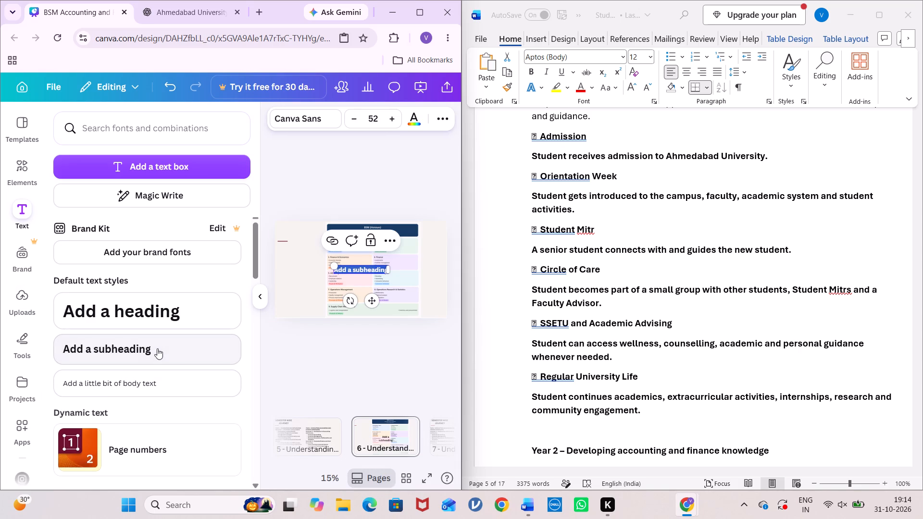
pyautogui.doubleClick(317, 283)
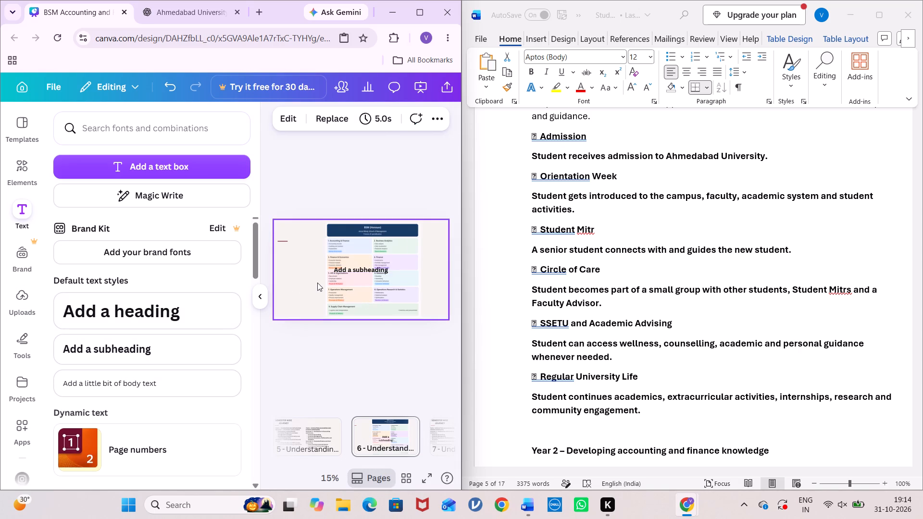
pyautogui.click(381, 270)
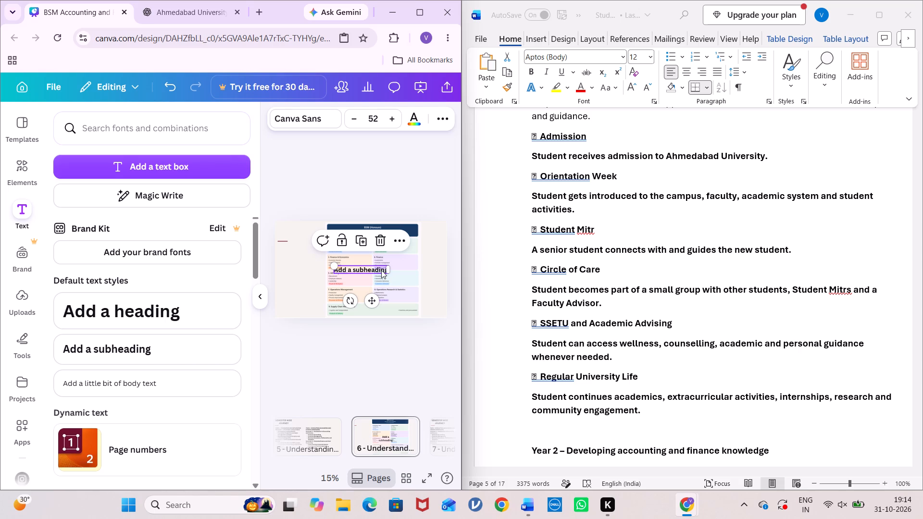
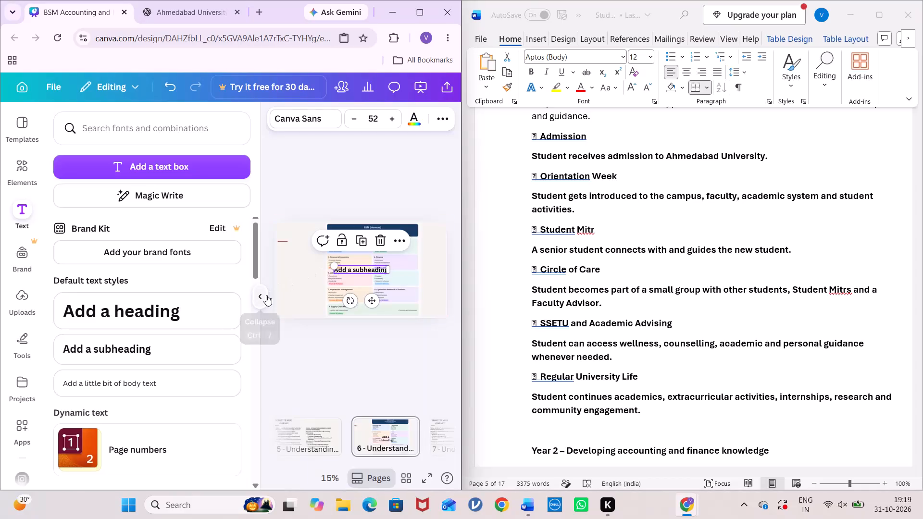
# Replace the placeholder subheading text on page 6 with "Areas of Specialisation".
pyautogui.click(266, 295)
pyautogui.click(294, 266)
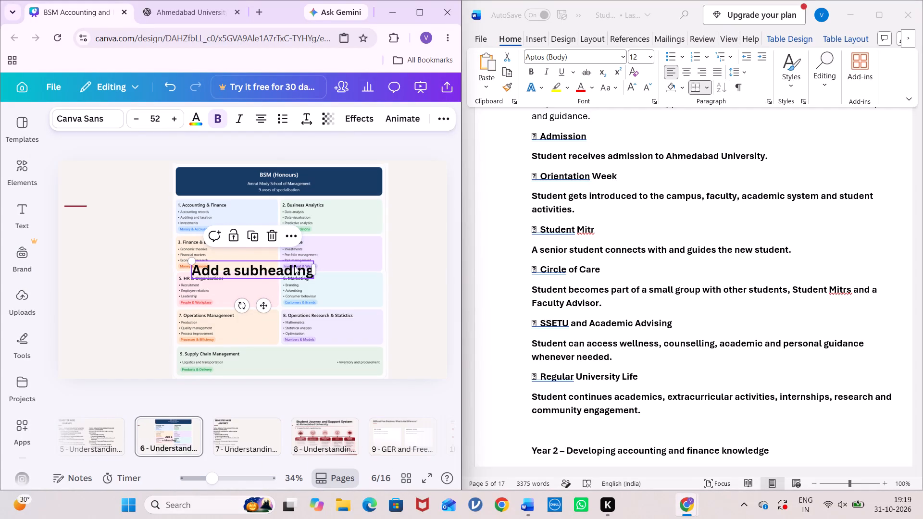
pyautogui.scroll(19, 866, 208)
pyautogui.scroll(18, 866, 208)
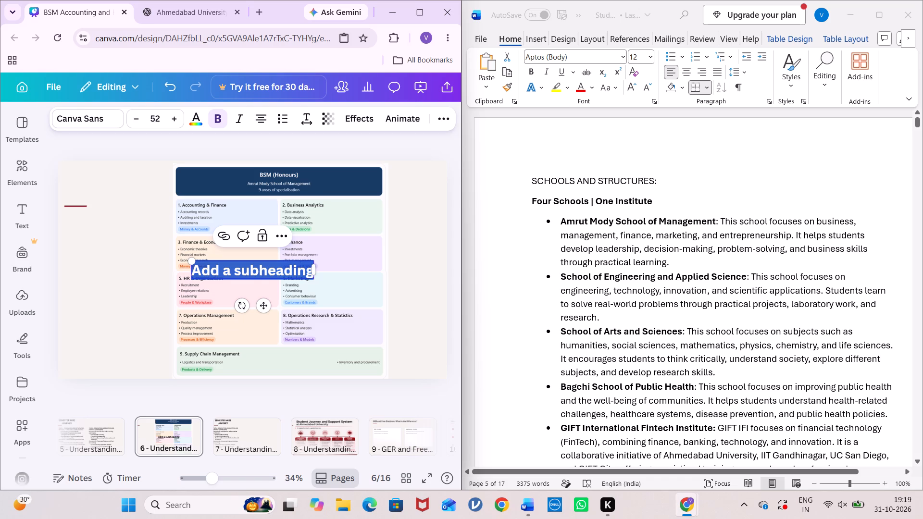
pyautogui.press('a')
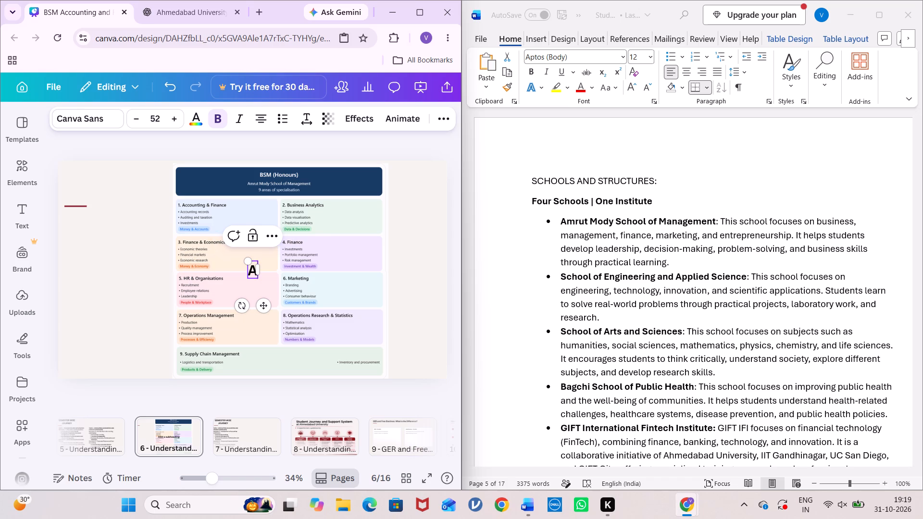
pyautogui.write('RE')
pyautogui.press('BackSpace')
pyautogui.press('BackSpace')
pyautogui.write('reas of')
pyautogui.press('space')
pyautogui.hotkey('shift', 's')
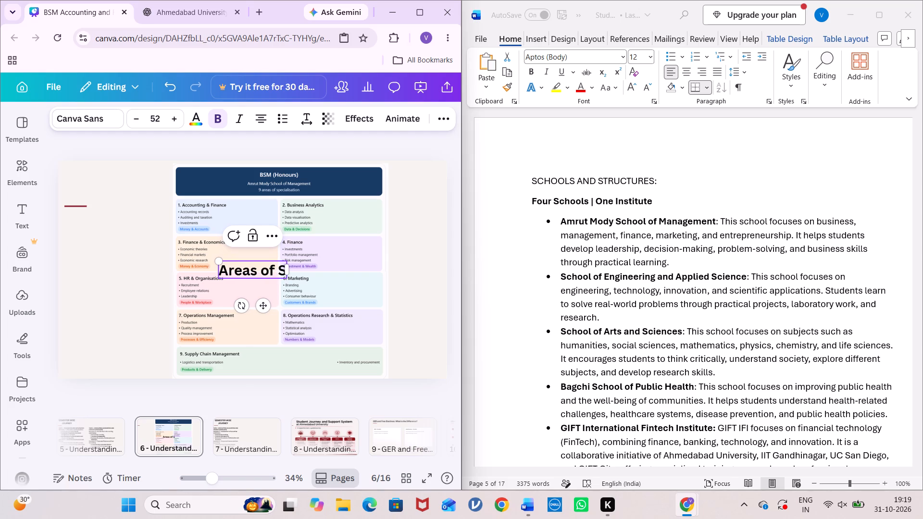
pyautogui.write('pecialisation')
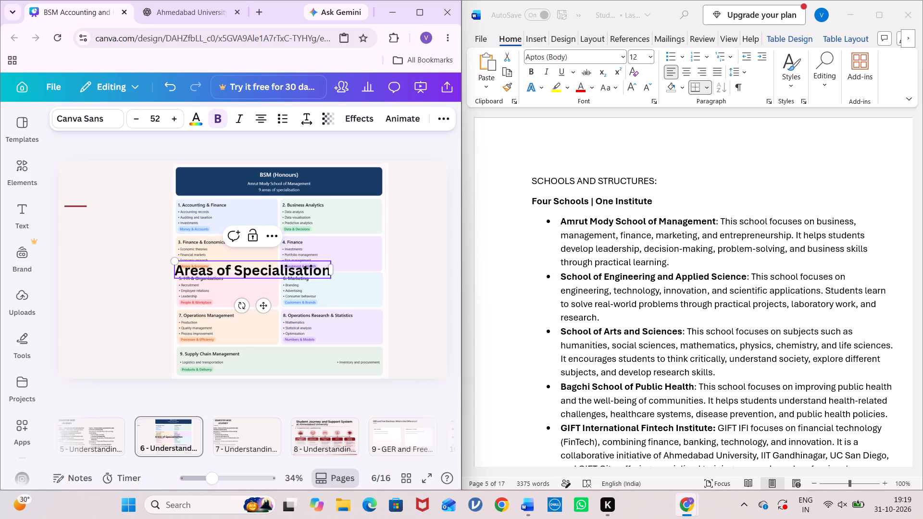
# Place the Areas of Specialisation heading at the slide's upper left by the red line, with both aligned chart pieces shifted to its right.
pyautogui.moveTo(263, 308); pyautogui.dragTo(210, 268)
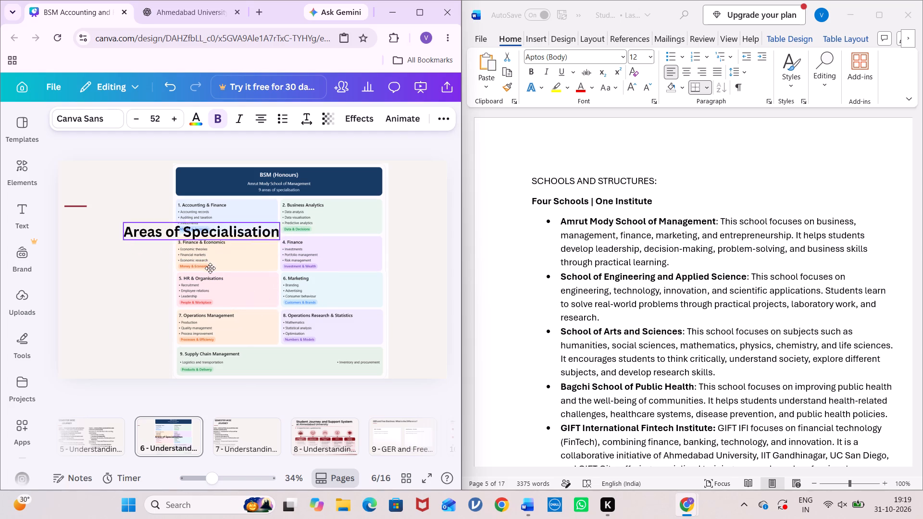
pyautogui.moveTo(210, 268); pyautogui.dragTo(142, 233)
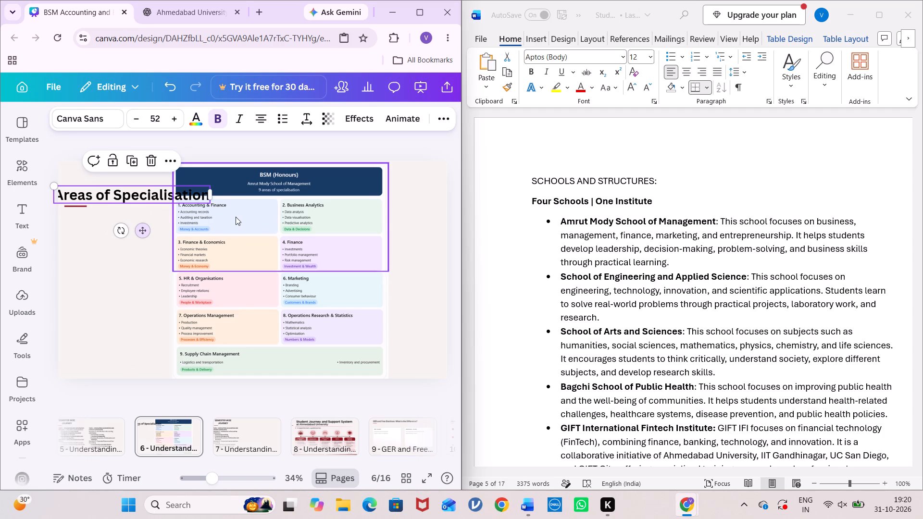
pyautogui.moveTo(236, 217); pyautogui.dragTo(284, 217)
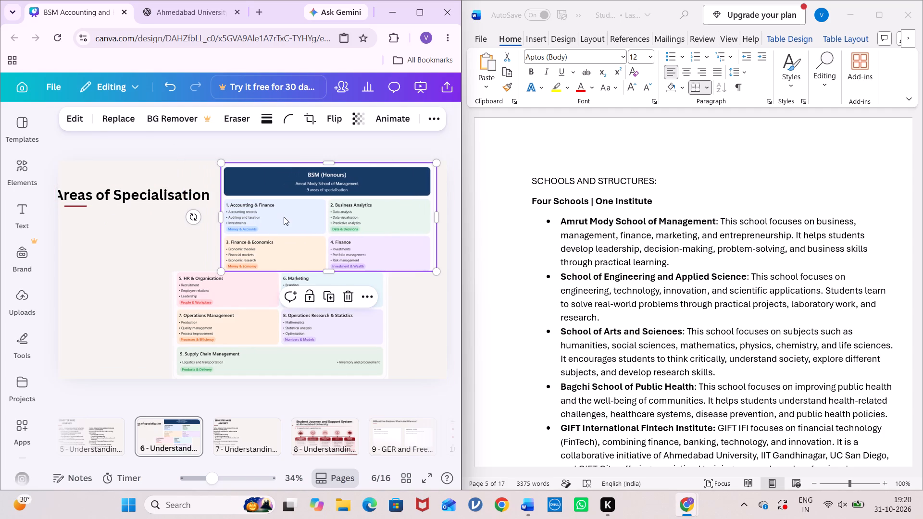
pyautogui.moveTo(256, 290); pyautogui.dragTo(303, 292)
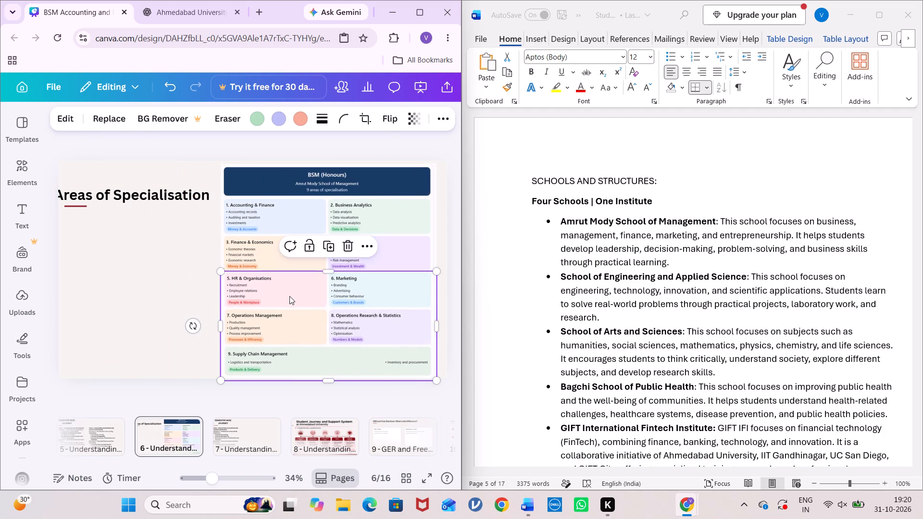
pyautogui.click(125, 265)
pyautogui.moveTo(153, 192); pyautogui.dragTo(162, 192)
# Add "BSM (HONS)" beneath Areas of Specialisation in the same text box, leaving a blank line between them.
pyautogui.click(206, 192)
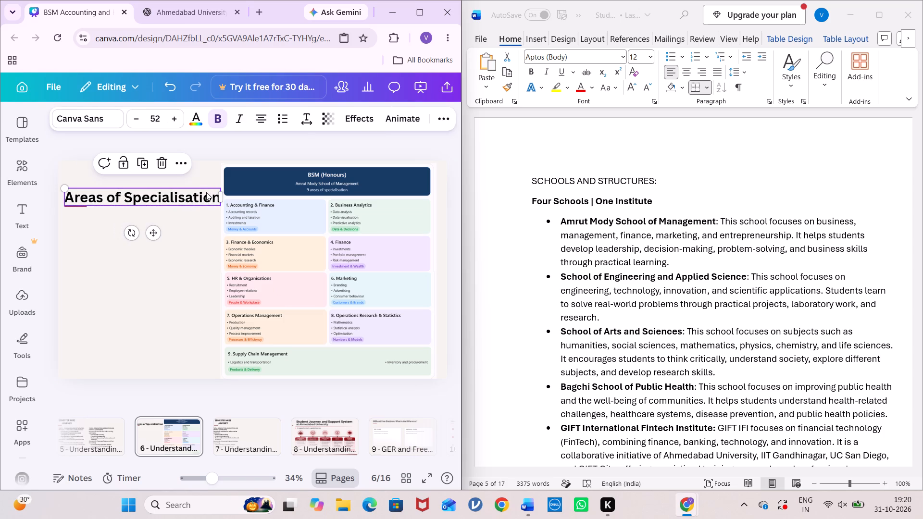
pyautogui.click(219, 193)
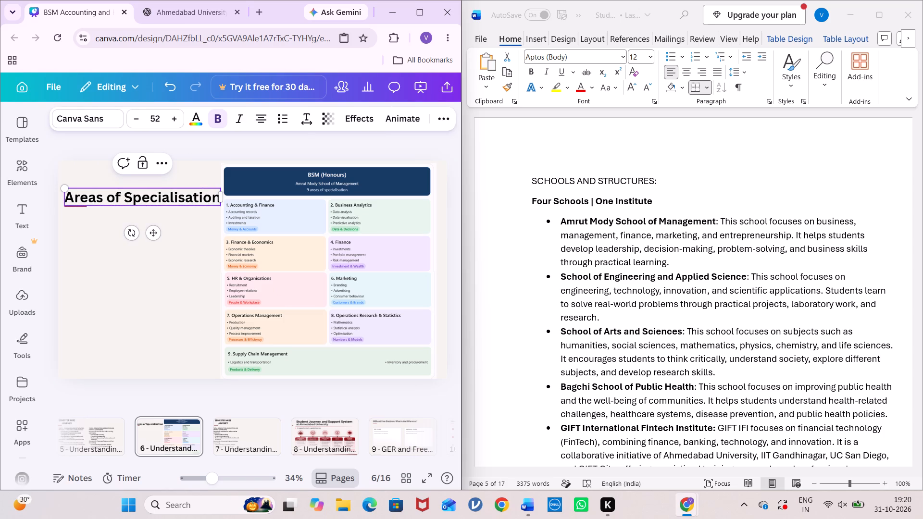
pyautogui.press('Return')
pyautogui.press('Return')
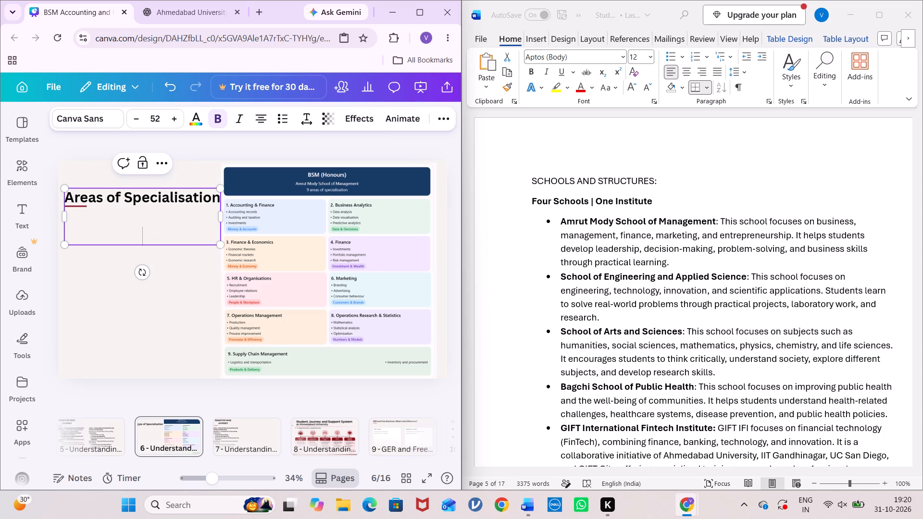
pyautogui.write('BSM')
pyautogui.press('space')
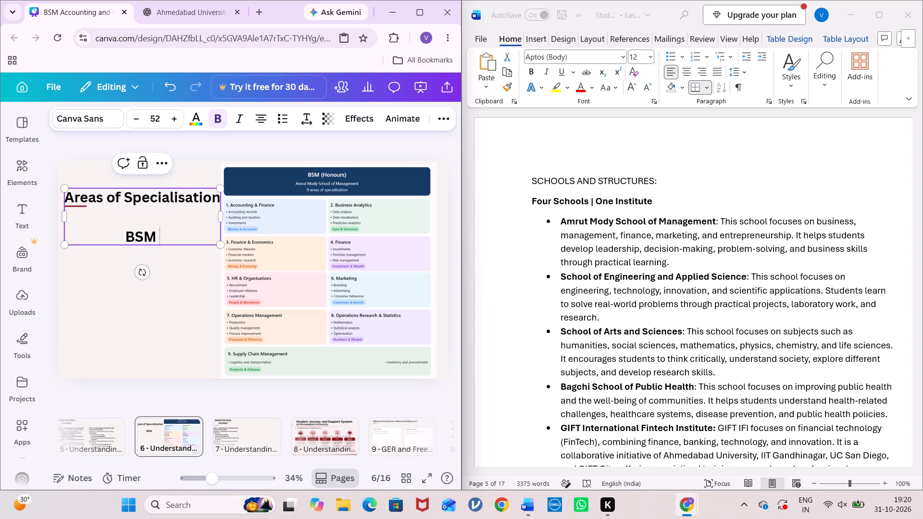
pyautogui.write('(HONS')
pyautogui.hotkey('shift', ')')
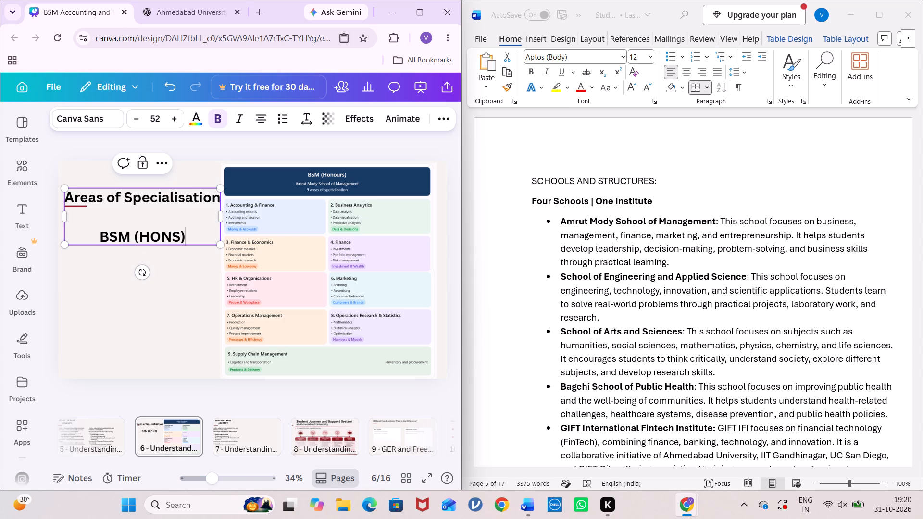
pyautogui.click(106, 282)
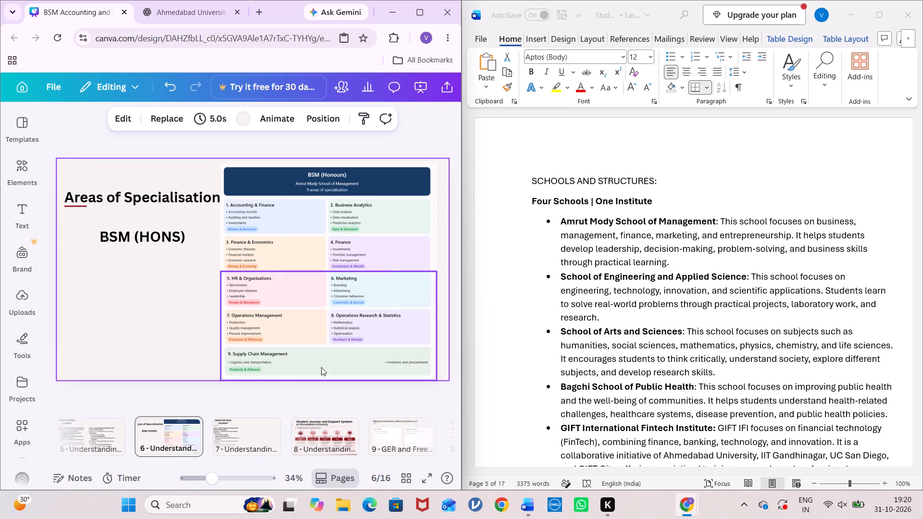
# Delete page 7, the leftover Semester Wise Journey page with the Year 2 text.
pyautogui.click(253, 433)
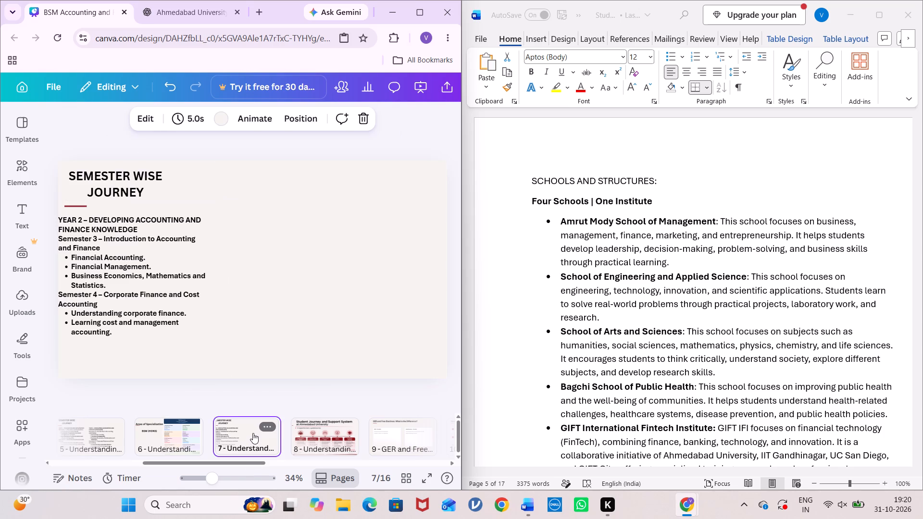
pyautogui.hscroll(1, 253, 433)
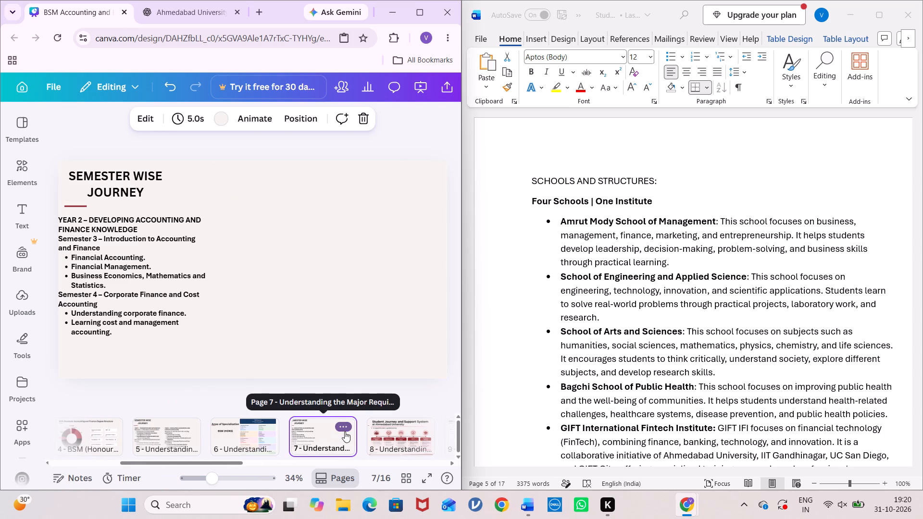
pyautogui.click(347, 429)
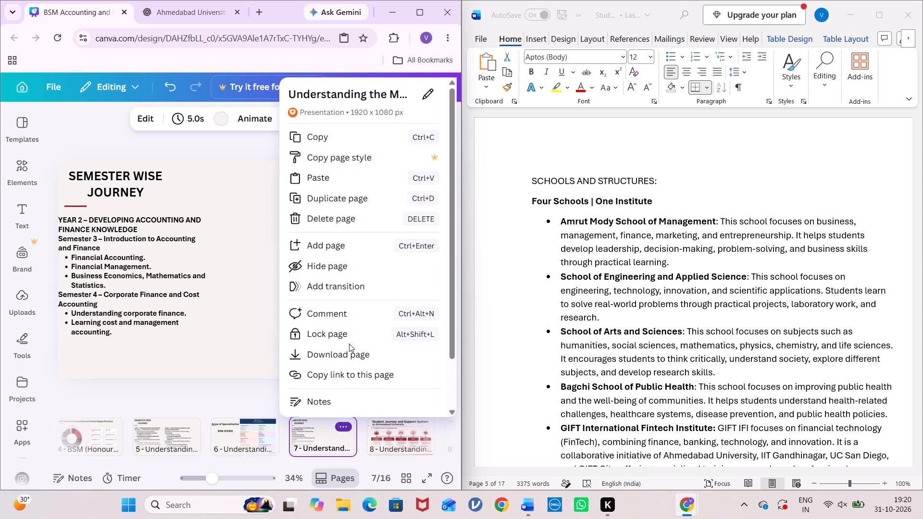
pyautogui.click(348, 219)
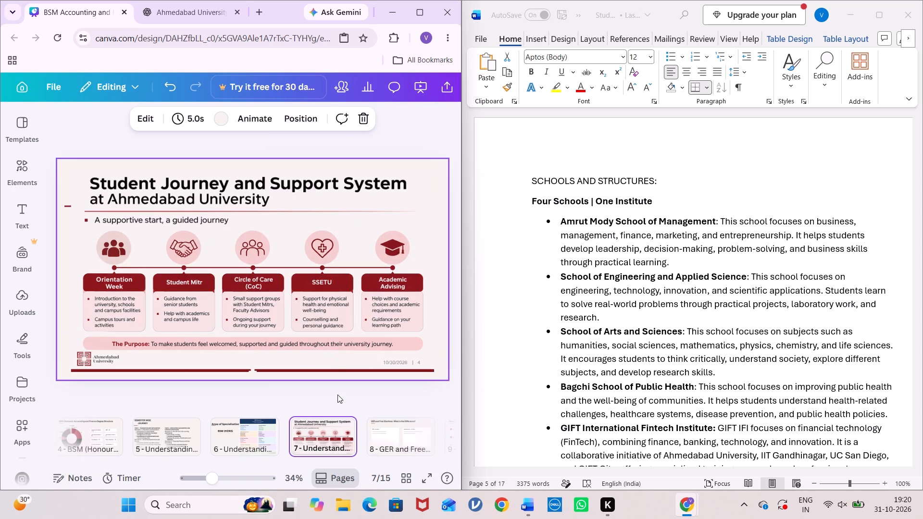
# Replace the existing content of page 8 with the GER and Free Electives difference image copied from the ChatGPT conversation.
pyautogui.click(383, 439)
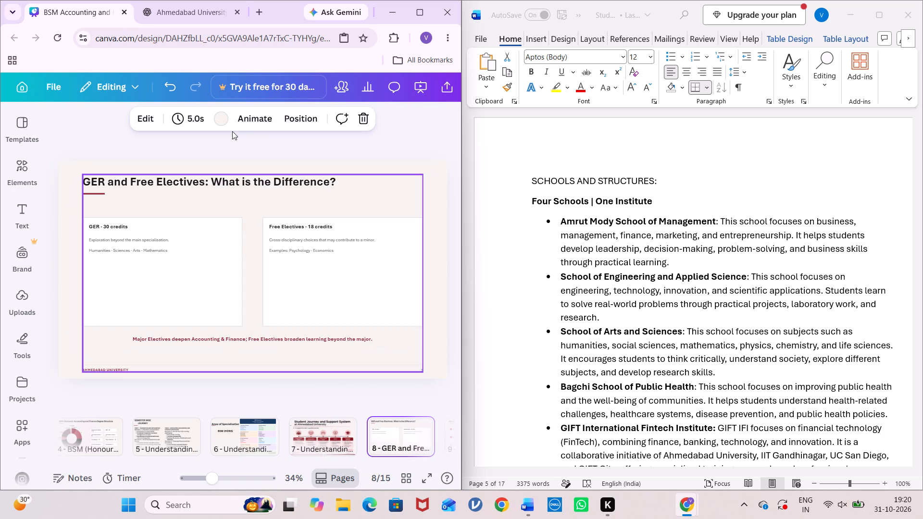
pyautogui.click(185, 18)
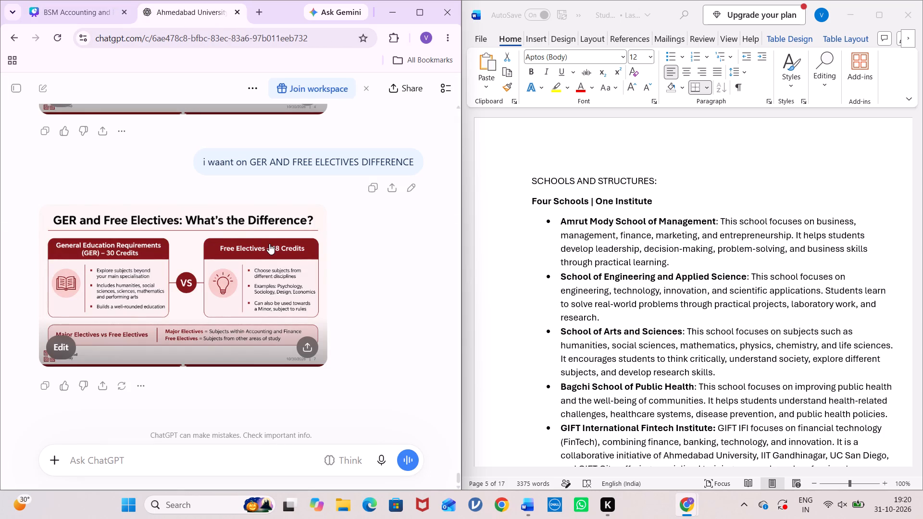
pyautogui.rightClick(269, 244)
pyautogui.click(324, 294)
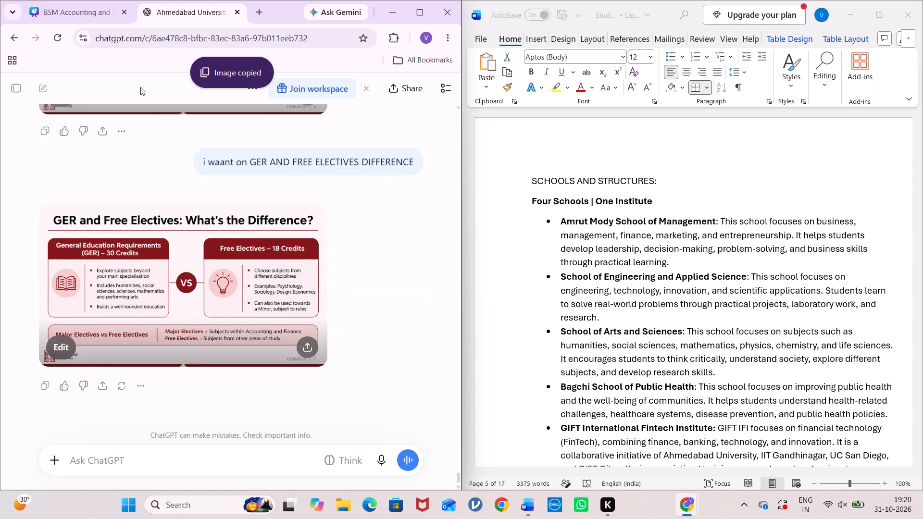
pyautogui.click(91, 15)
pyautogui.click(249, 196)
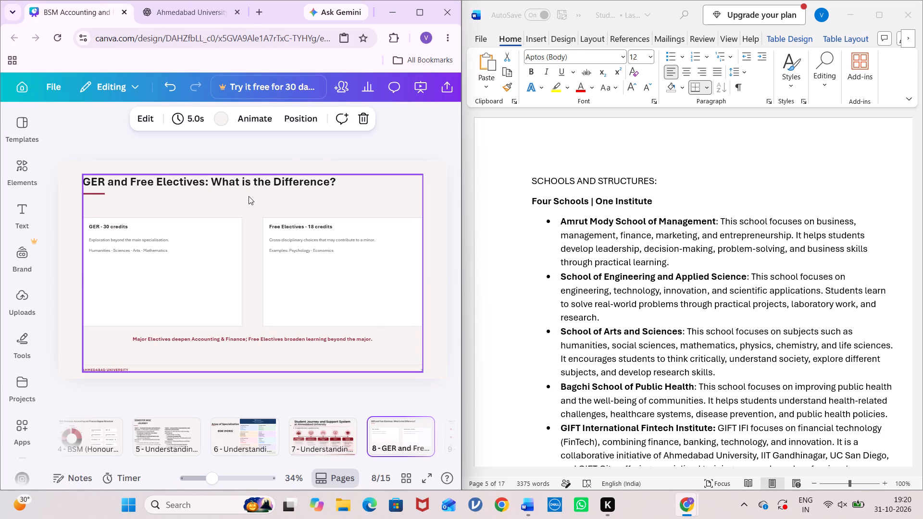
pyautogui.click(294, 155)
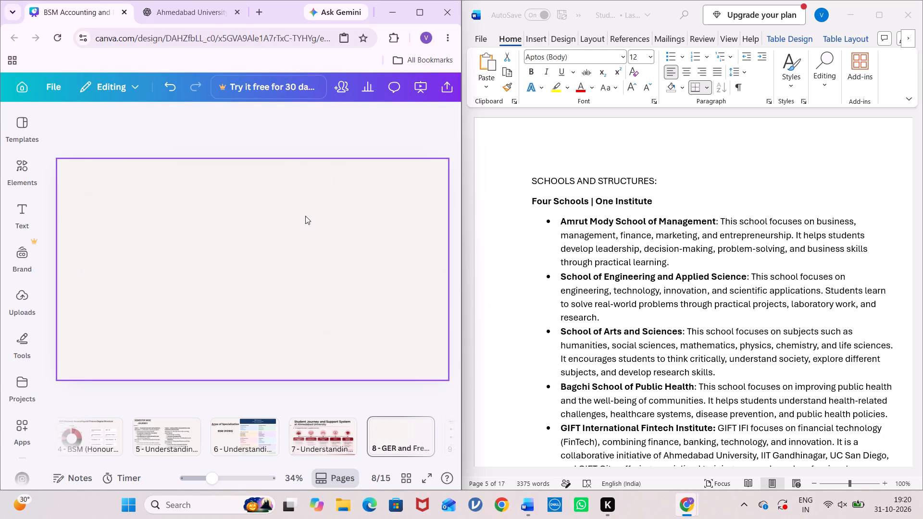
pyautogui.hotkey('ctrl', 'v')
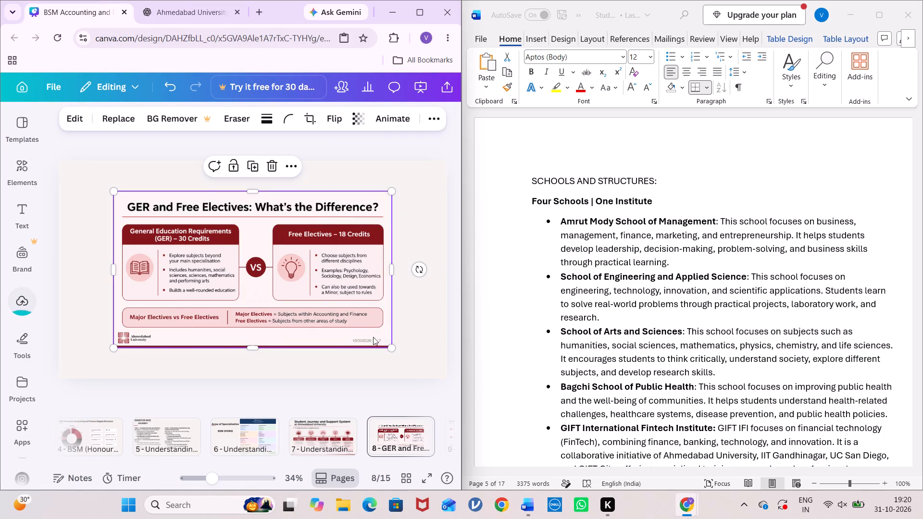
pyautogui.moveTo(391, 346); pyautogui.dragTo(435, 360)
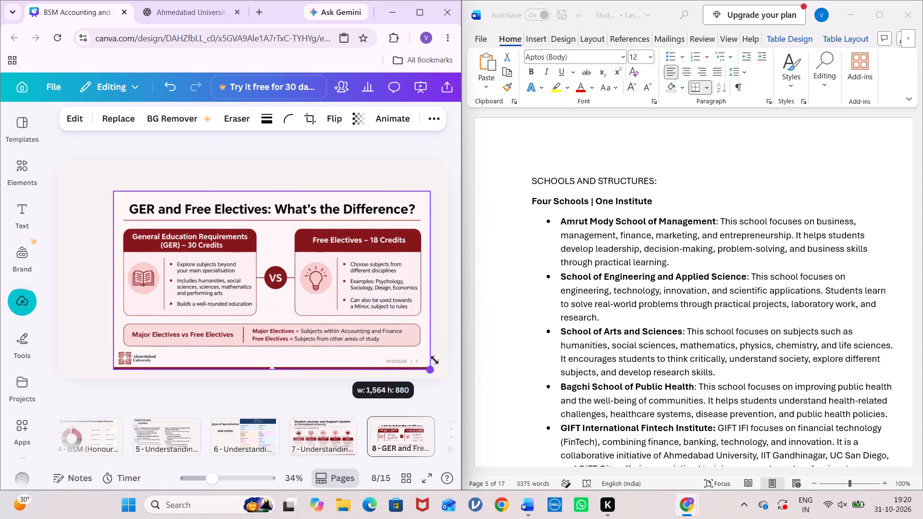
pyautogui.moveTo(435, 360); pyautogui.dragTo(442, 361)
pyautogui.moveTo(303, 201); pyautogui.dragTo(279, 178)
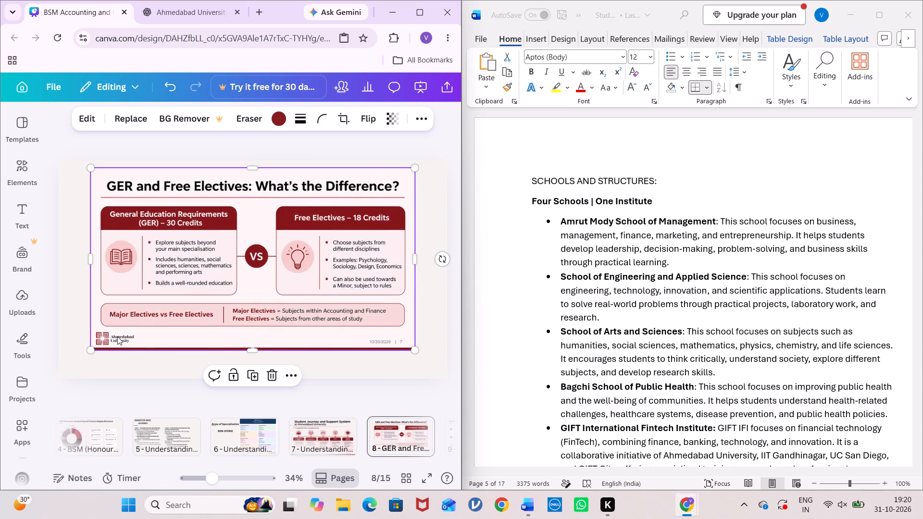
pyautogui.moveTo(93, 350); pyautogui.dragTo(75, 382)
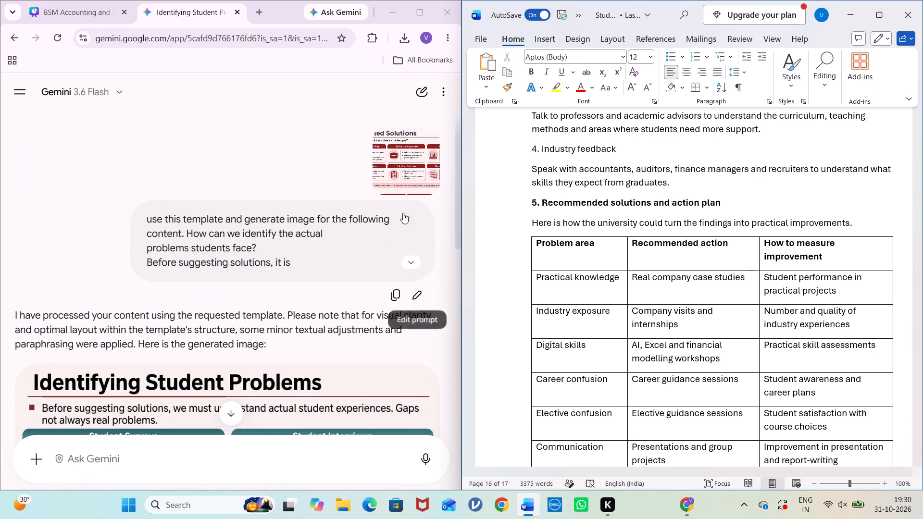
# Switch to the Canva presentation and review page 12 and the remaining pages alongside sections 5 and 6 of the Word report.
pyautogui.click(82, 11)
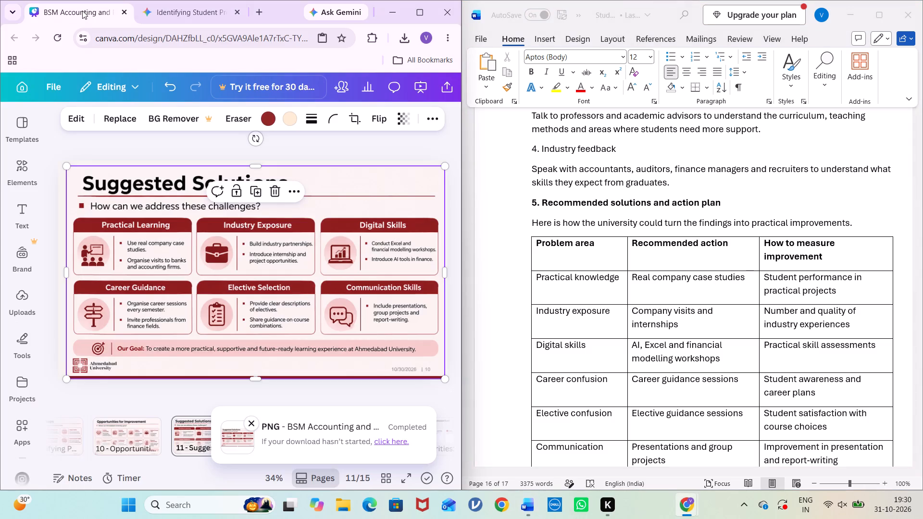
pyautogui.click(387, 254)
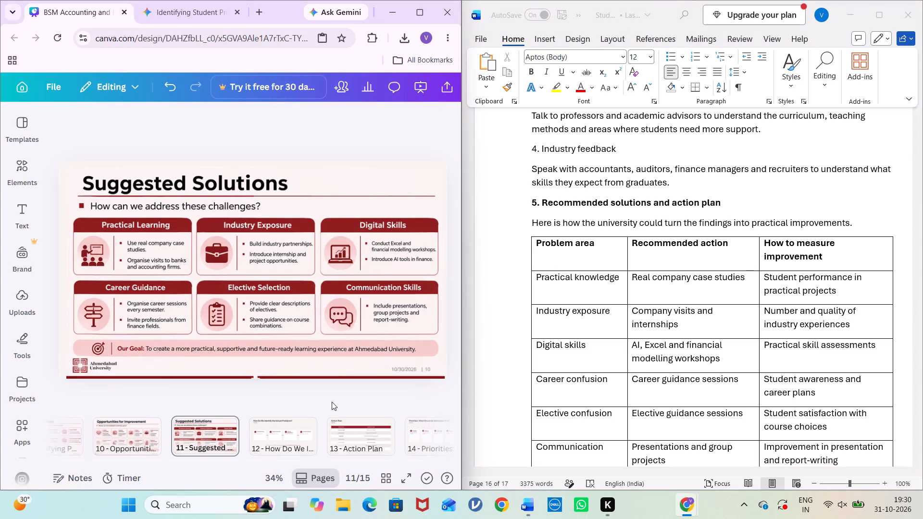
pyautogui.click(289, 452)
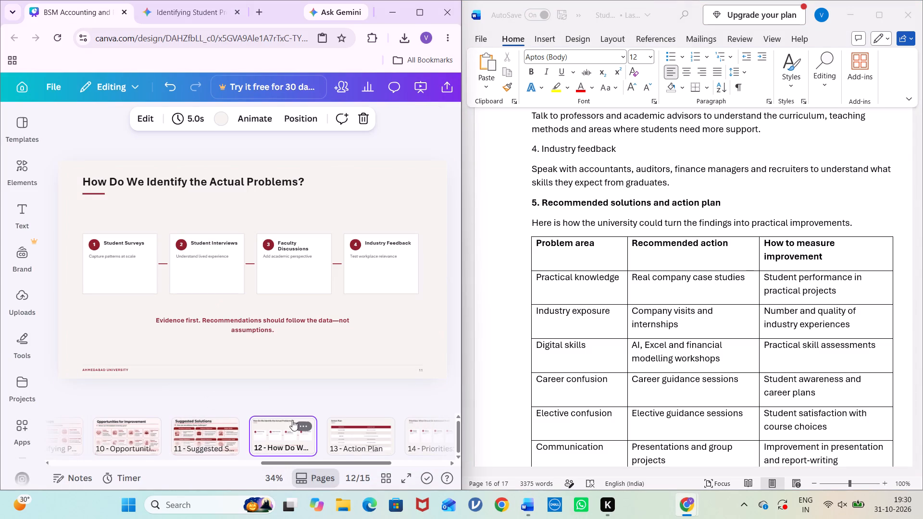
pyautogui.hscroll(-2, 363, 327)
pyautogui.hscroll(-2, 395, 423)
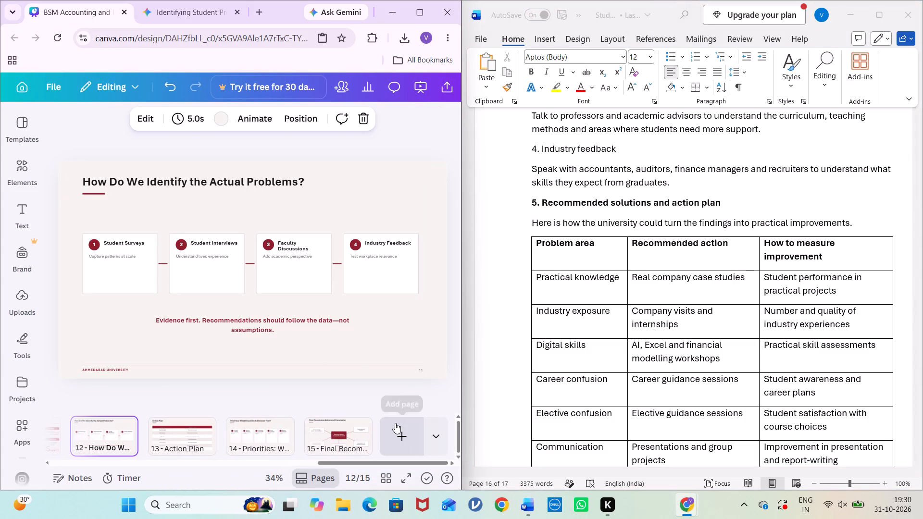
pyautogui.hscroll(-1, 395, 423)
pyautogui.hscroll(2, 269, 425)
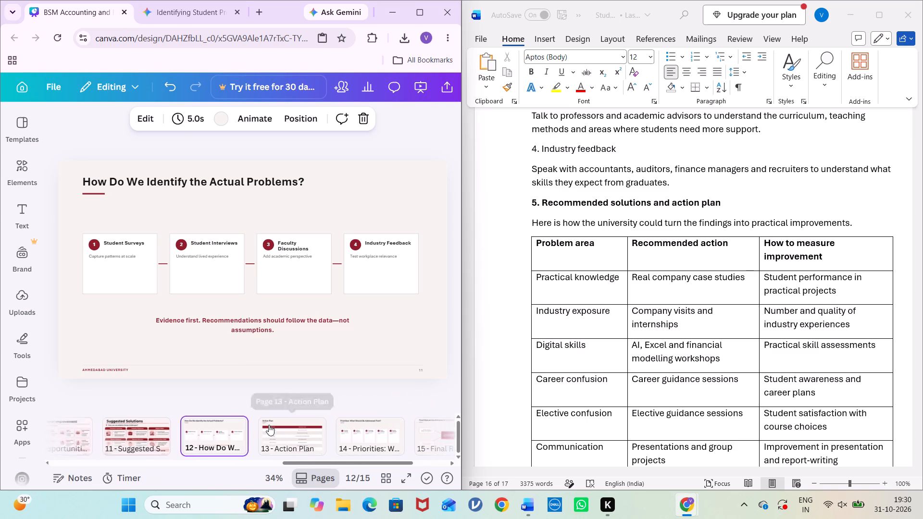
pyautogui.hscroll(1, 269, 425)
pyautogui.scroll(-1, 659, 316)
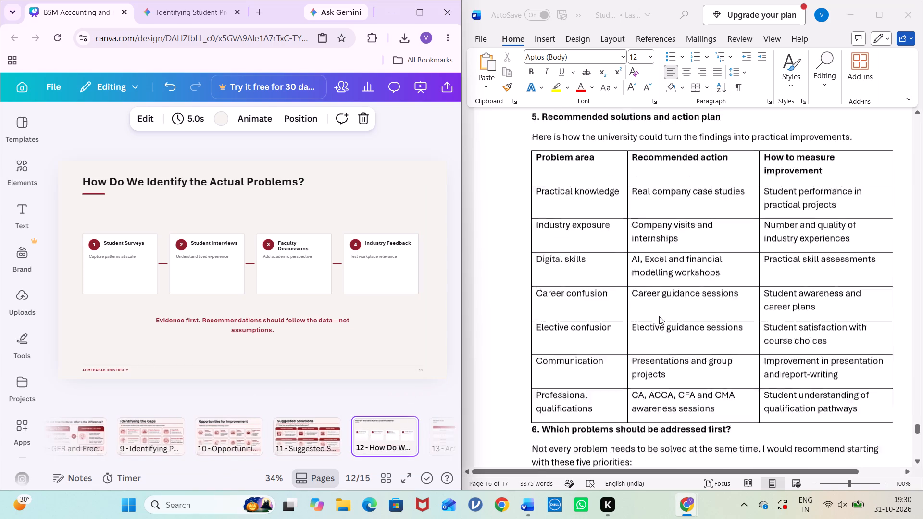
pyautogui.scroll(-1, 659, 316)
# Present the Canva deck full screen from the Opportunities for Improvement page, review the slides through Final Recommendation and Conclusion, and exit.
pyautogui.click(262, 441)
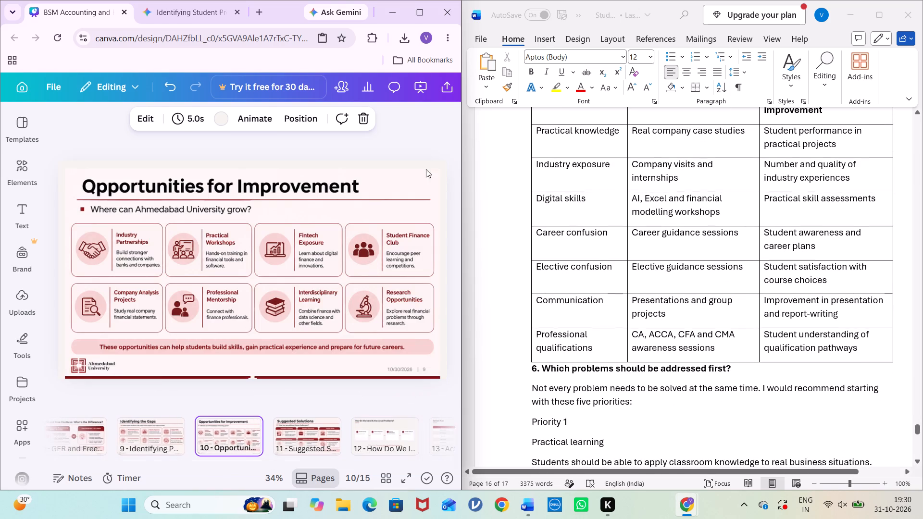
pyautogui.click(420, 9)
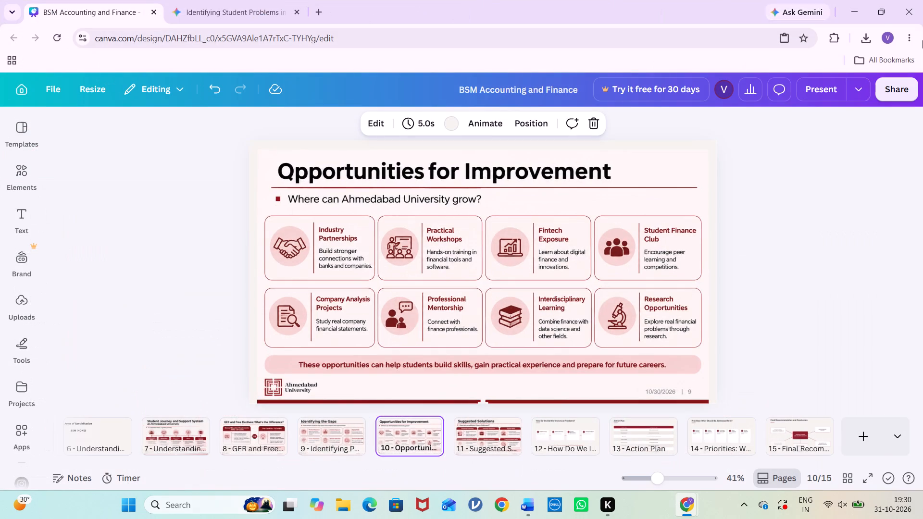
pyautogui.click(801, 93)
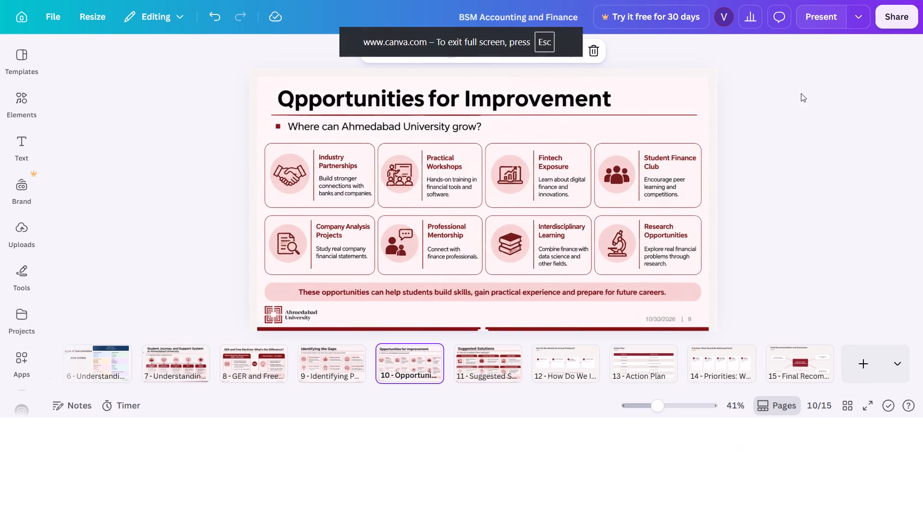
pyautogui.press('Left')
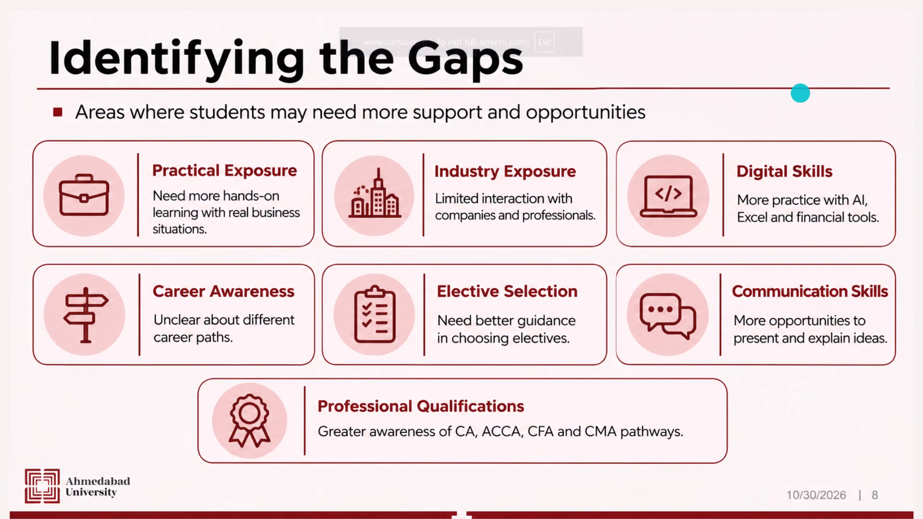
pyautogui.press('Right')
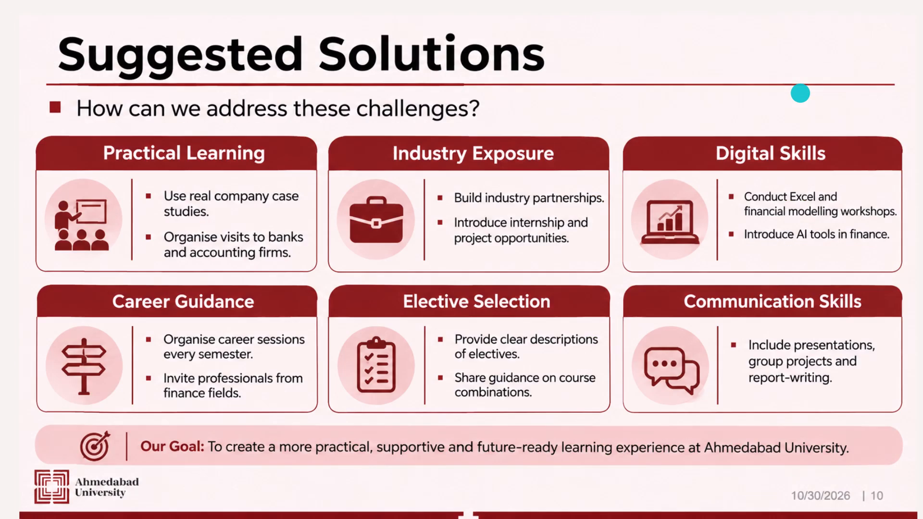
pyautogui.press('Right')
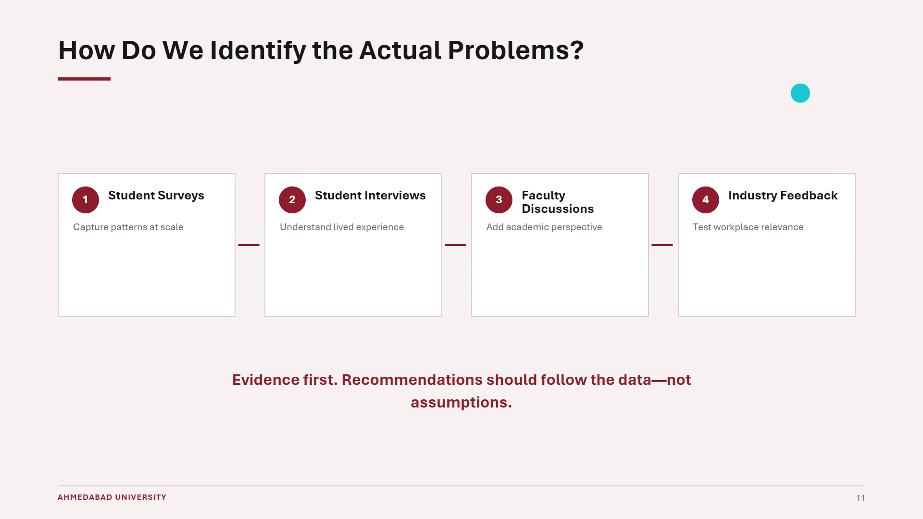
pyautogui.press('Right')
pyautogui.press('Right')
pyautogui.press('Right')
pyautogui.press('Right')
pyautogui.press('Right')
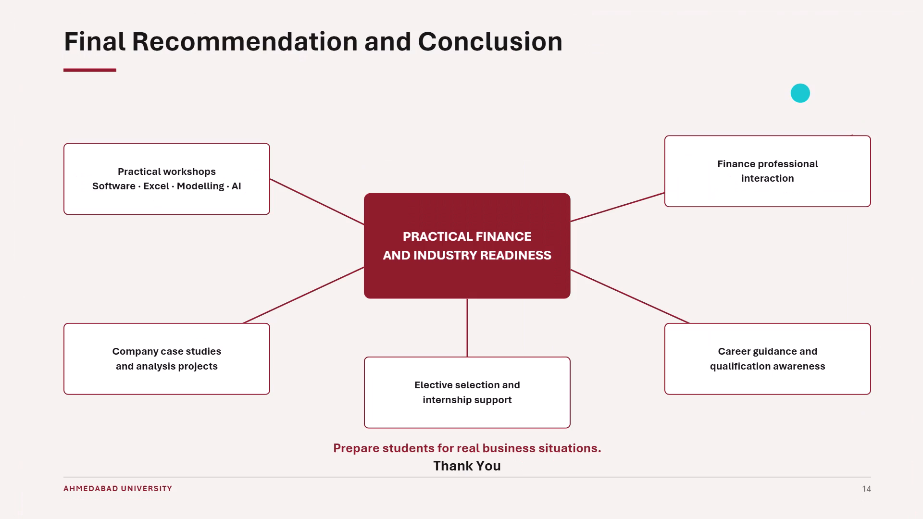
pyautogui.press('Return')
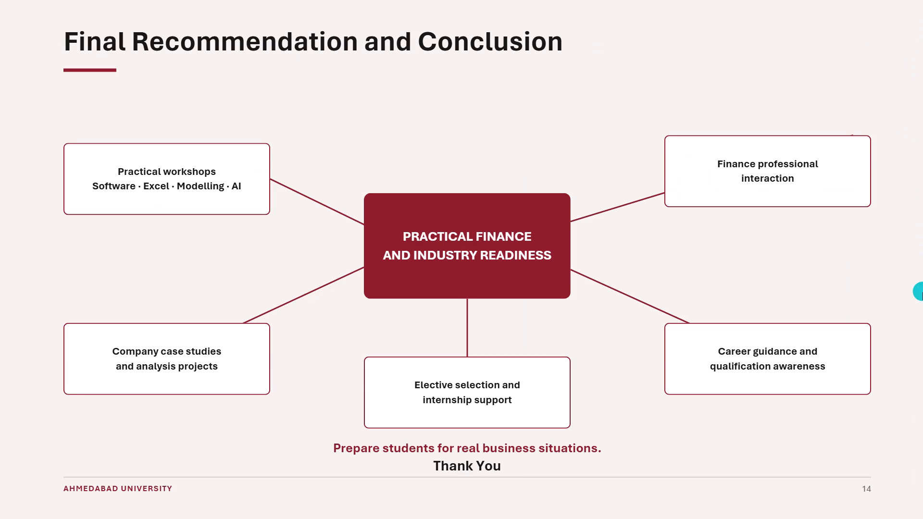
pyautogui.press('Escape')
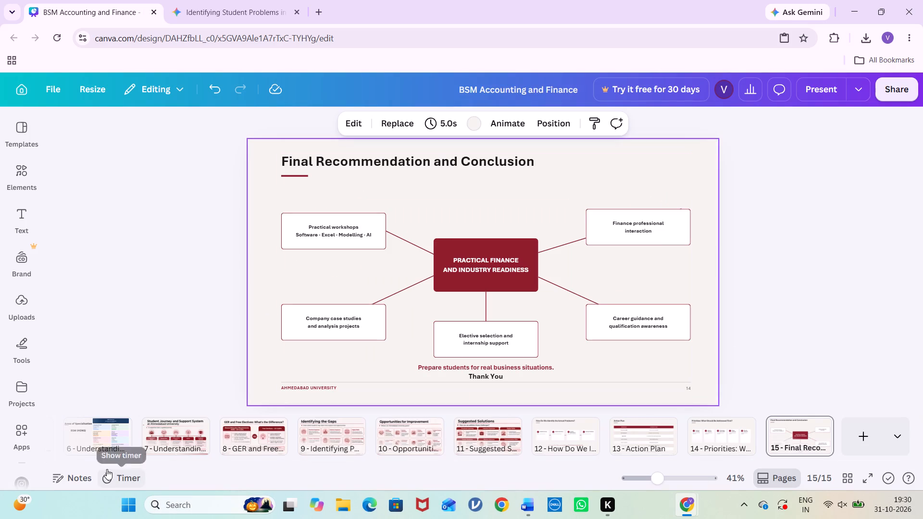
# Present the Canva deck full screen from the title page, review all slides through Final Recommendation and Conclusion, and exit.
pyautogui.hscroll(11, 108, 422)
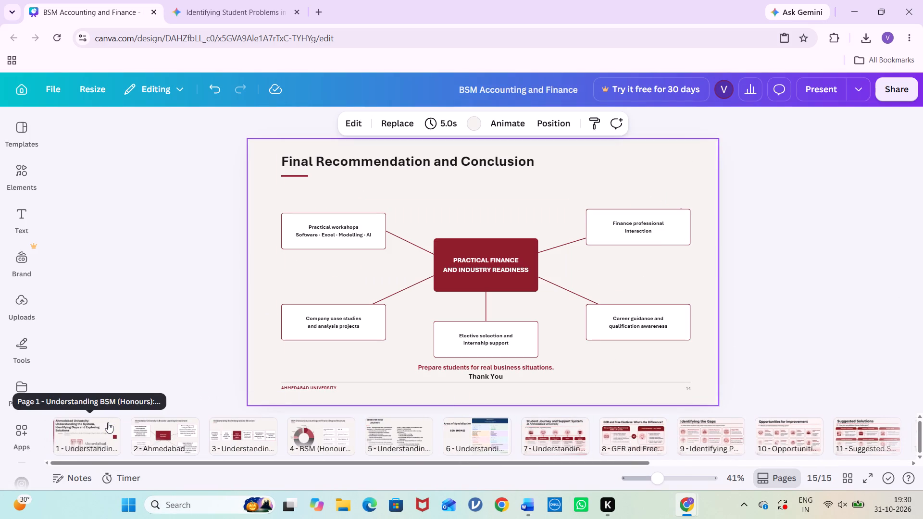
pyautogui.click(108, 422)
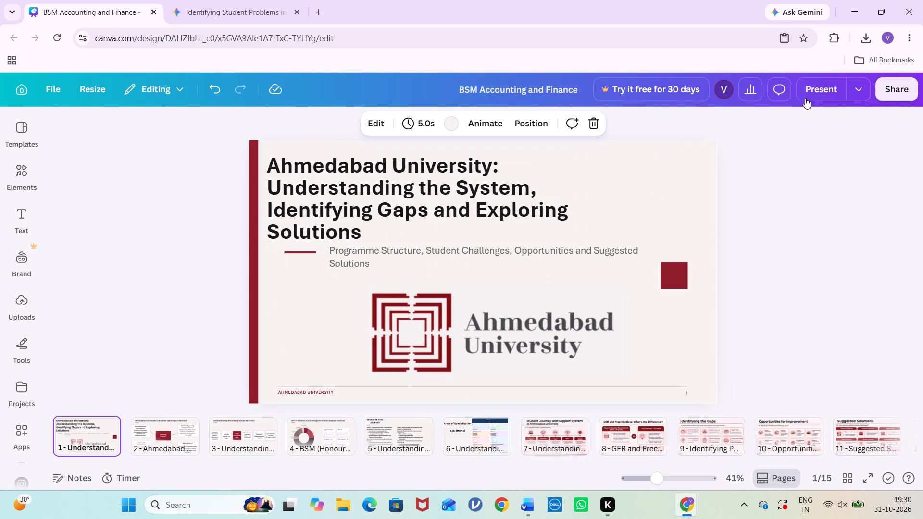
pyautogui.click(818, 96)
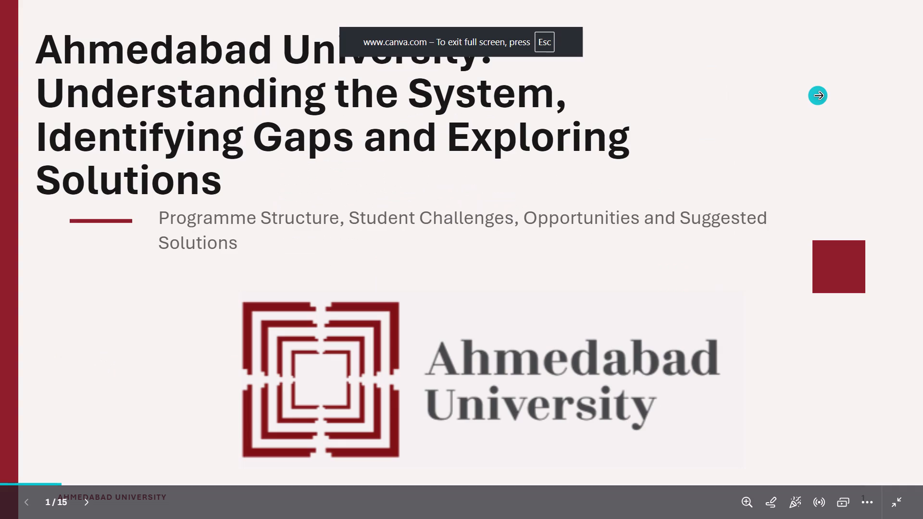
pyautogui.press('Right')
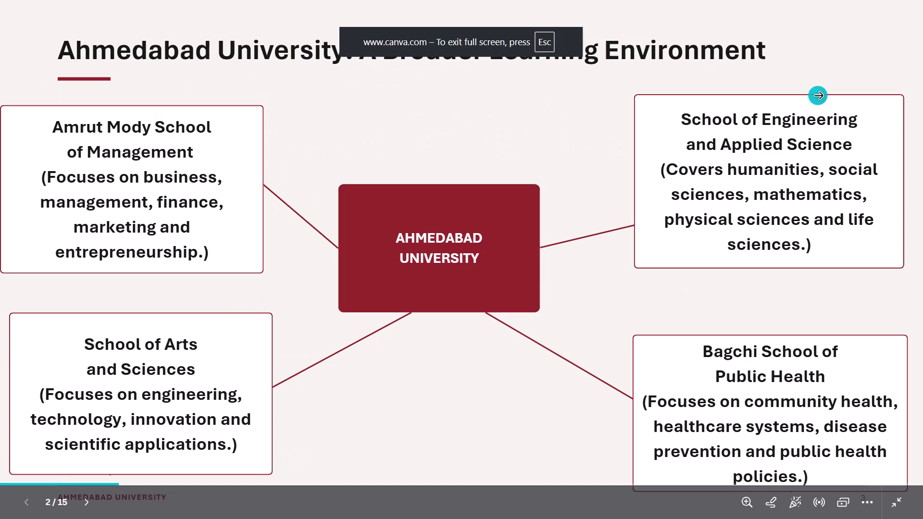
pyautogui.press('Right')
pyautogui.press('Right')
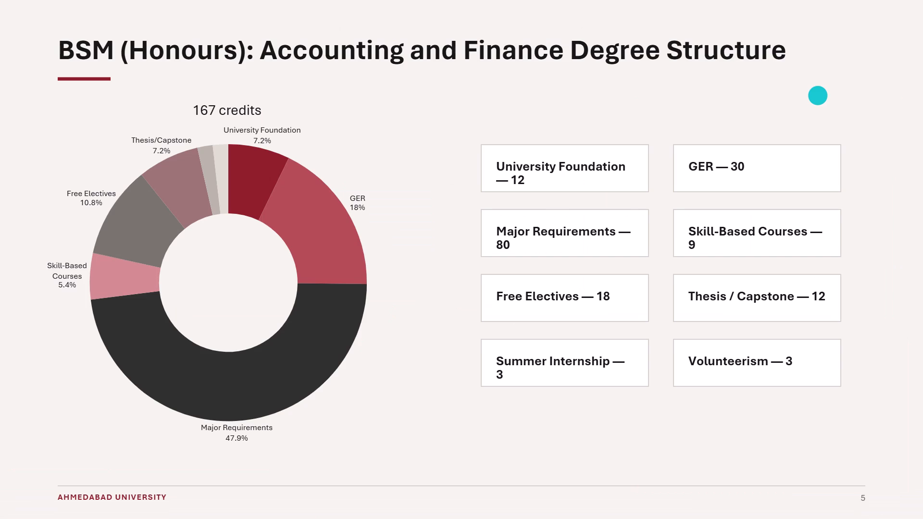
pyautogui.press('Right')
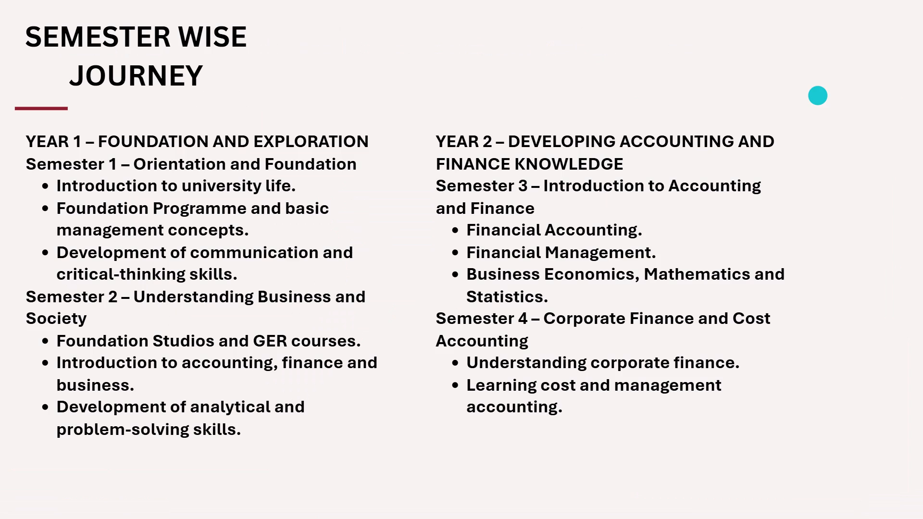
pyautogui.press('Right')
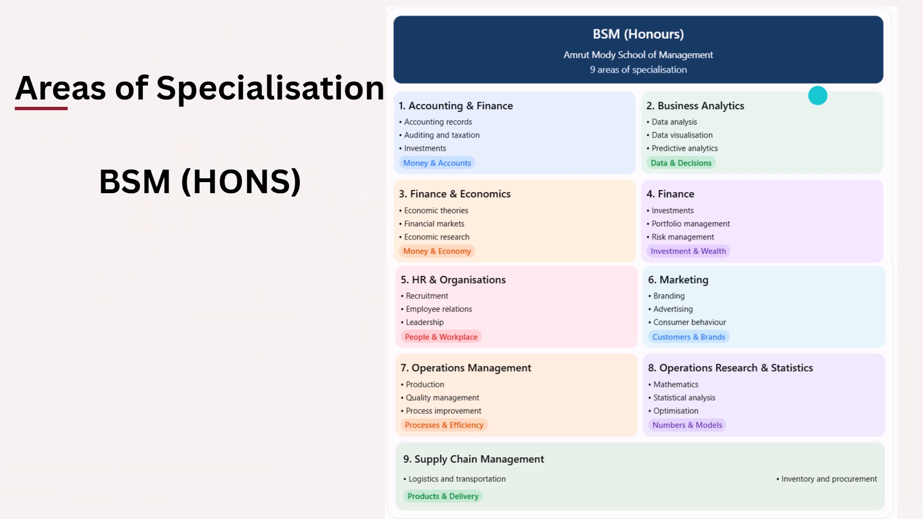
pyautogui.press('Right')
pyautogui.press('Right')
pyautogui.press('Right')
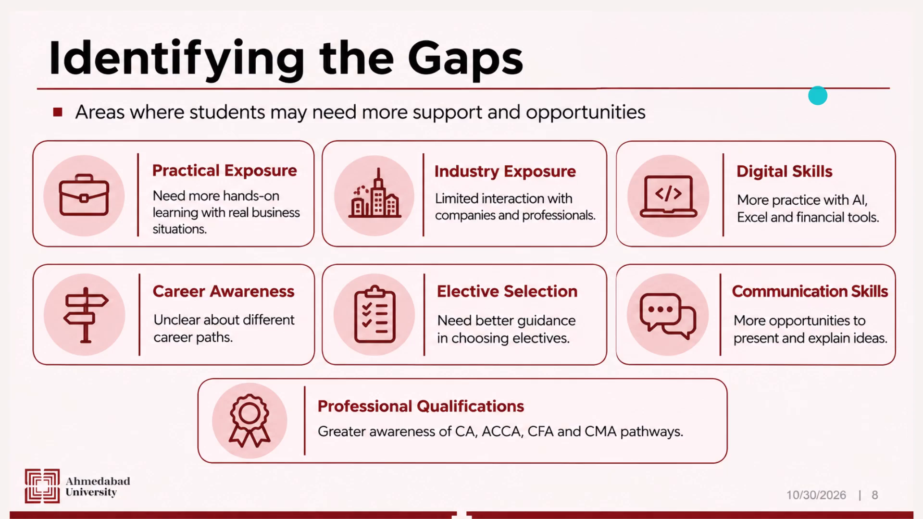
pyautogui.press('Right')
pyautogui.press('Right')
pyautogui.press('Right')
pyautogui.press('Right')
pyautogui.press('Right')
pyautogui.press('Right')
pyautogui.press('Right')
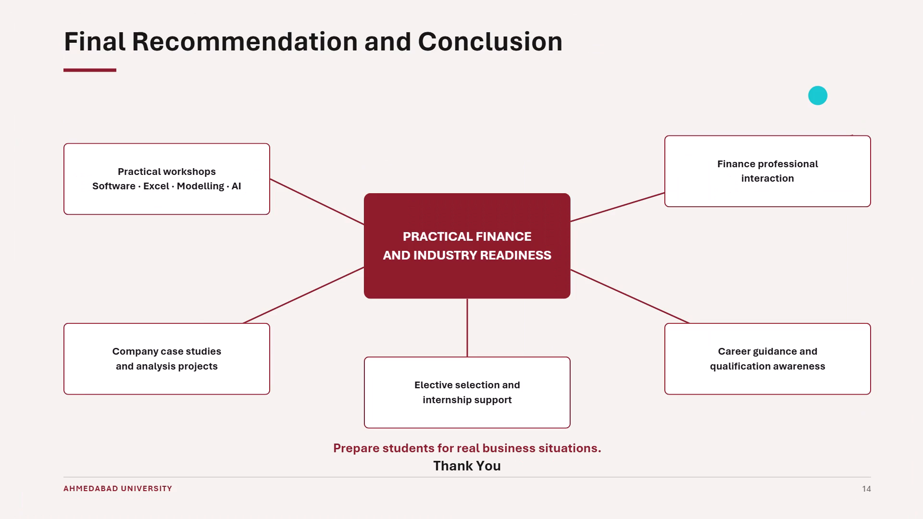
pyautogui.press('Right')
pyautogui.press('Right')
pyautogui.press('Escape')
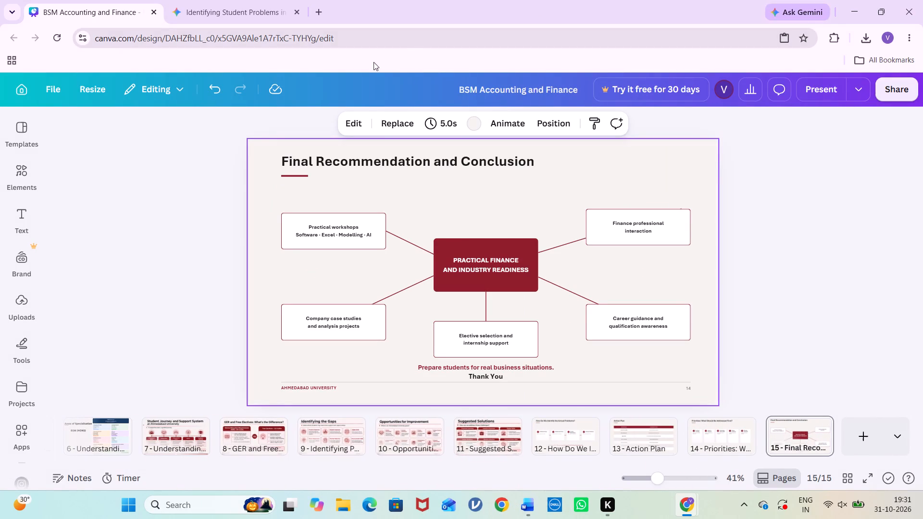
# Check the Canva design's save status, and close the browser window and the Word report.
pyautogui.click(267, 85)
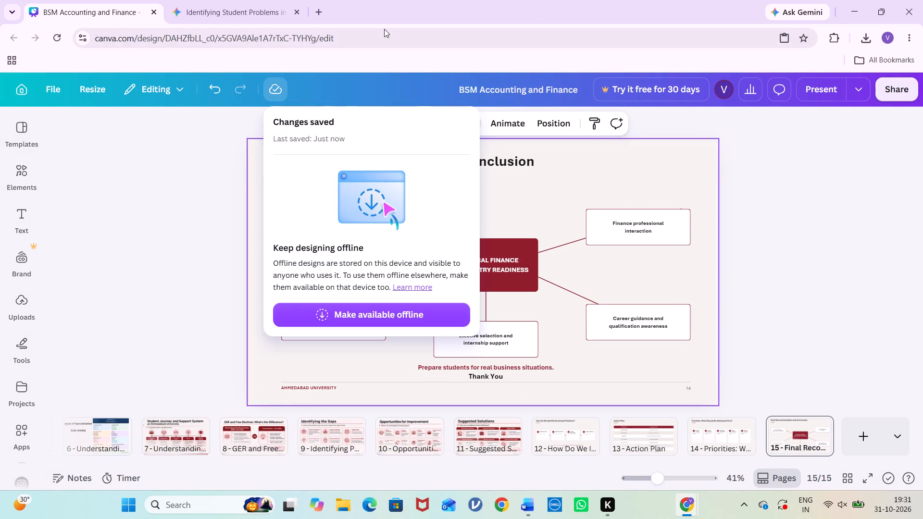
pyautogui.click(910, 9)
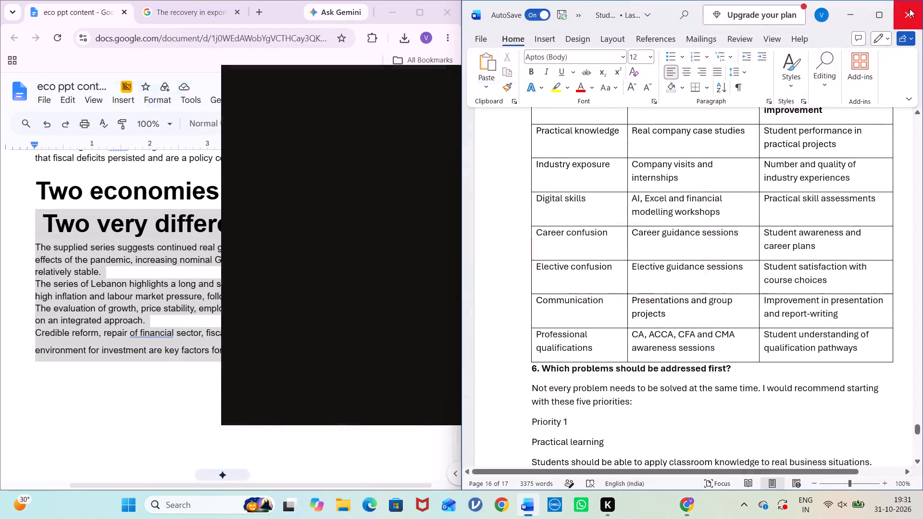
pyautogui.click(910, 9)
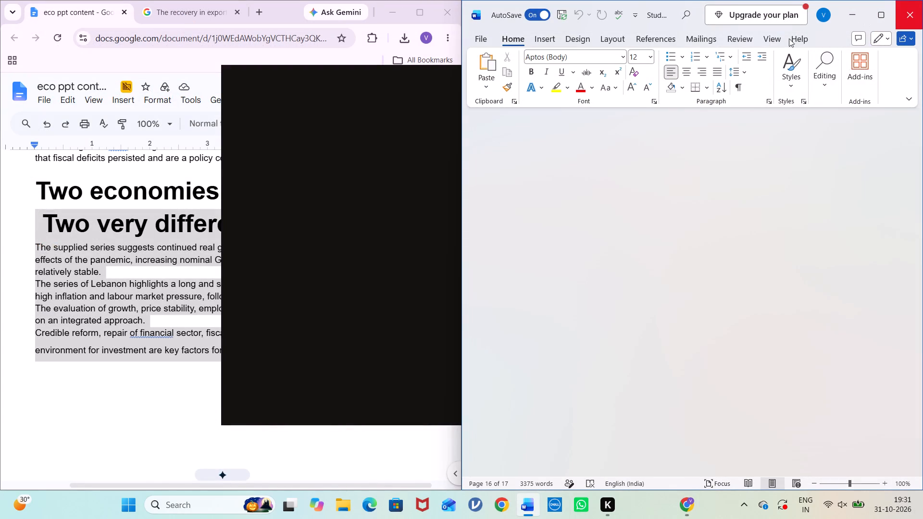